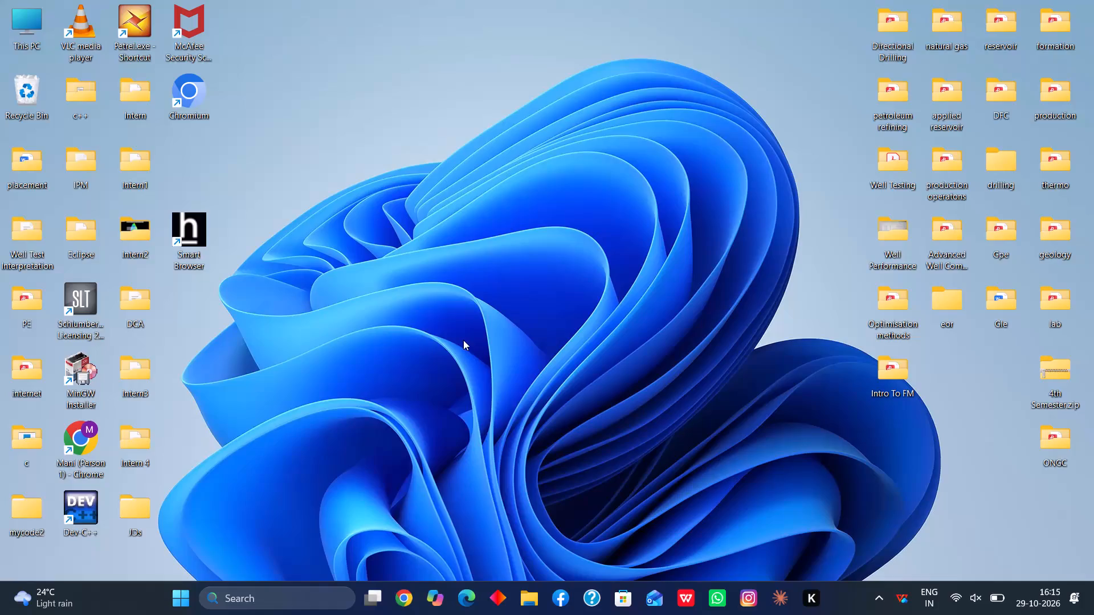
# Open IPR_Example_Question.xlsx from the Downloads folder in Excel and go to the first columns of the IPR sheet.
pyautogui.doubleClick(21, 36)
pyautogui.click(74, 220)
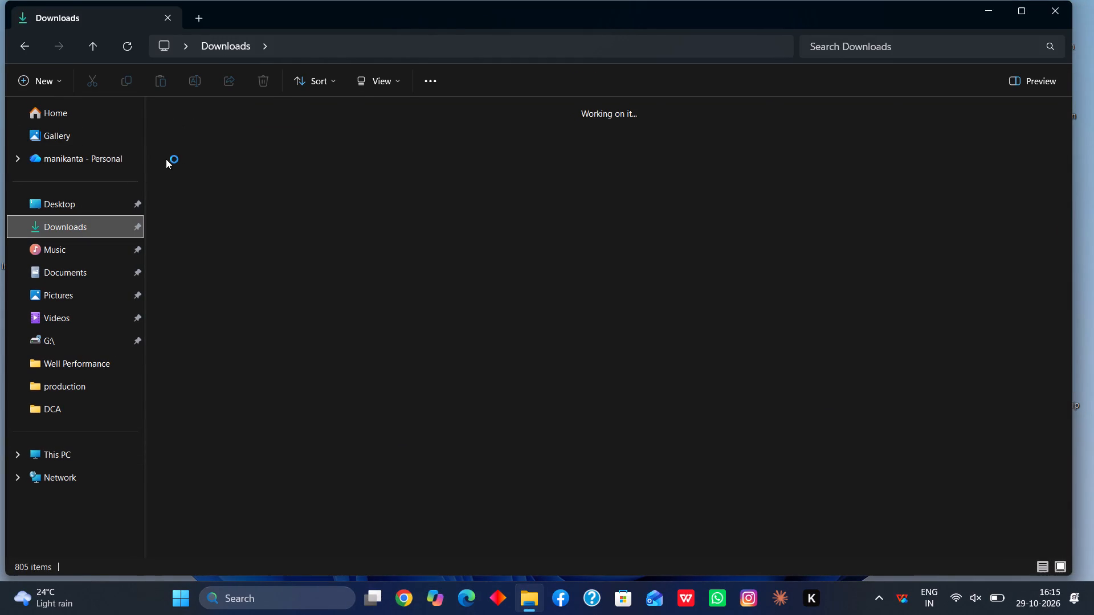
pyautogui.rightClick(190, 155)
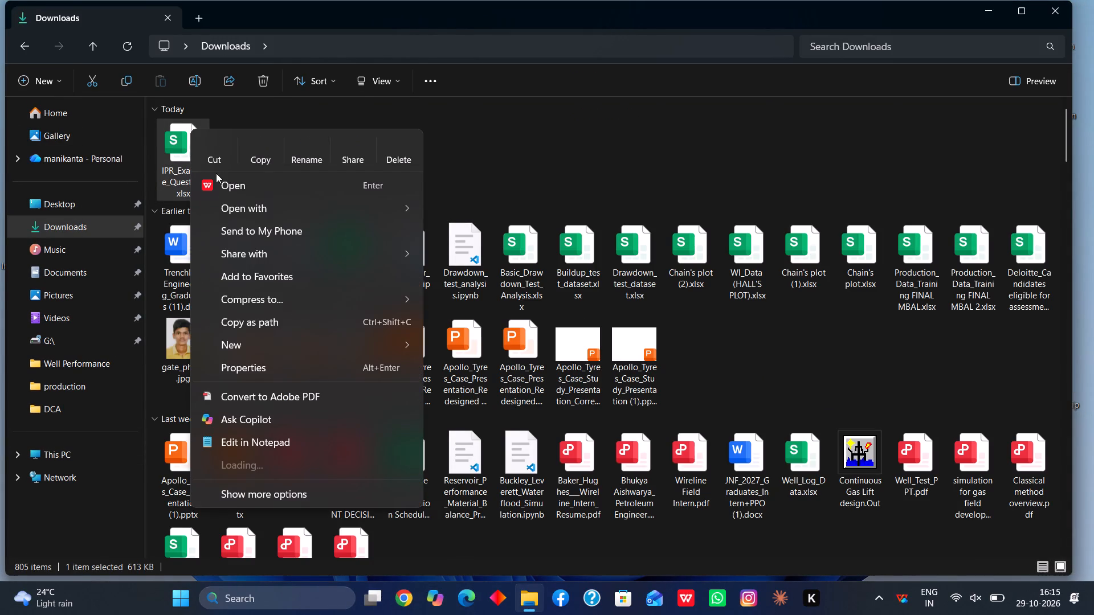
pyautogui.click(452, 224)
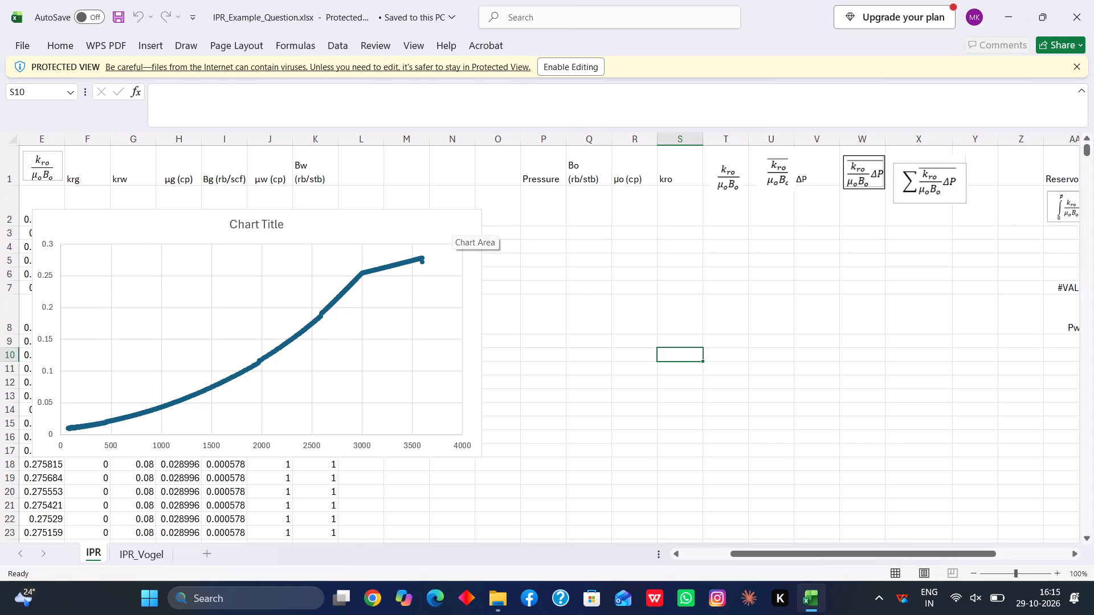
pyautogui.moveTo(761, 556); pyautogui.dragTo(727, 559)
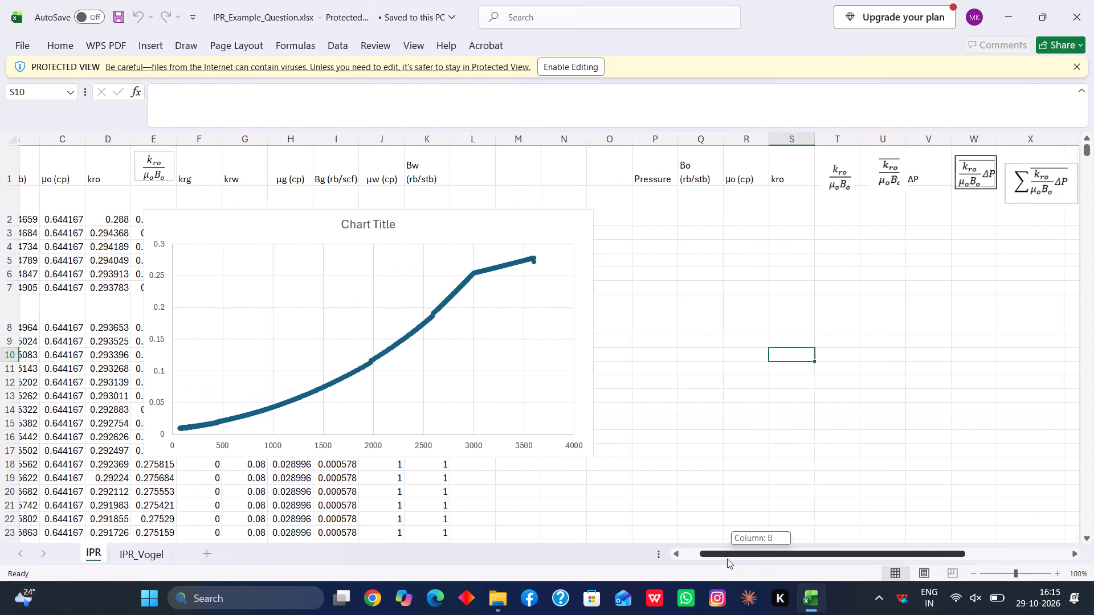
pyautogui.moveTo(727, 559); pyautogui.dragTo(697, 559)
# Lower the display brightness in the system quick settings.
pyautogui.click(956, 606)
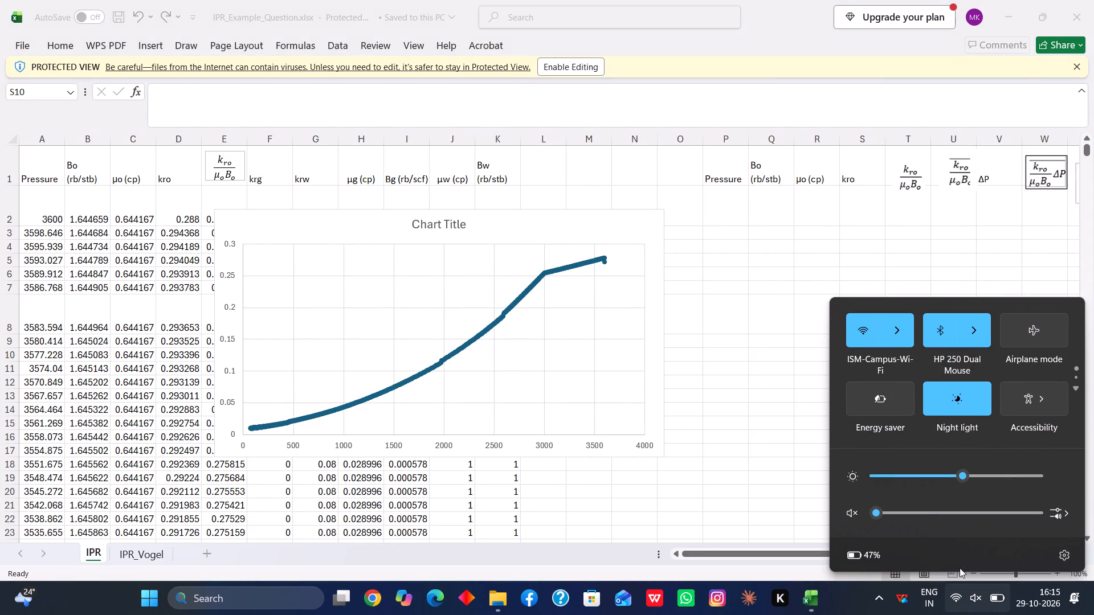
pyautogui.click(916, 477)
pyautogui.click(713, 406)
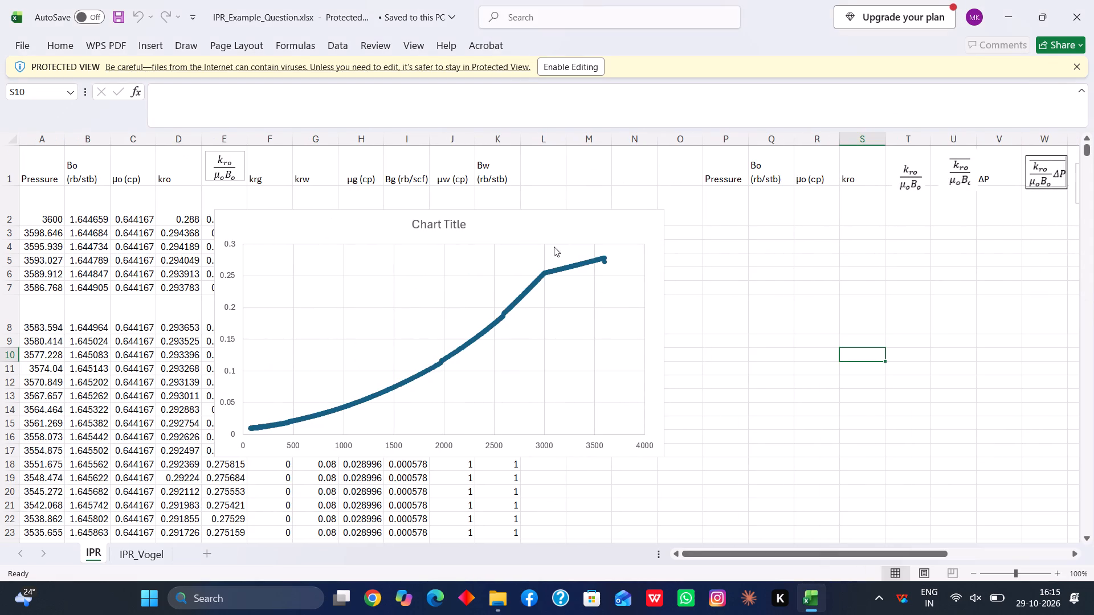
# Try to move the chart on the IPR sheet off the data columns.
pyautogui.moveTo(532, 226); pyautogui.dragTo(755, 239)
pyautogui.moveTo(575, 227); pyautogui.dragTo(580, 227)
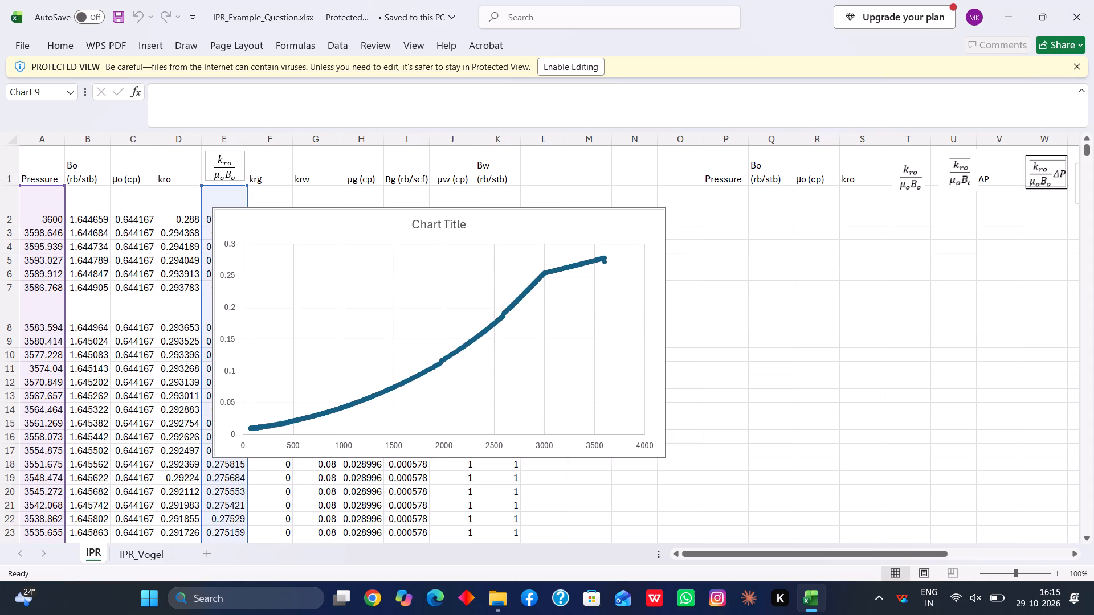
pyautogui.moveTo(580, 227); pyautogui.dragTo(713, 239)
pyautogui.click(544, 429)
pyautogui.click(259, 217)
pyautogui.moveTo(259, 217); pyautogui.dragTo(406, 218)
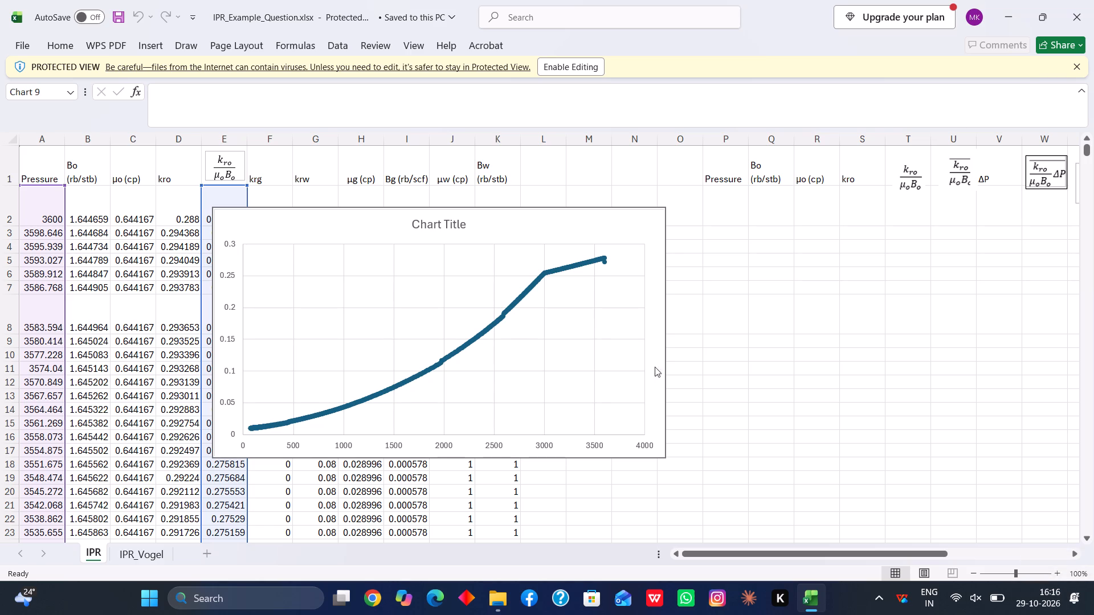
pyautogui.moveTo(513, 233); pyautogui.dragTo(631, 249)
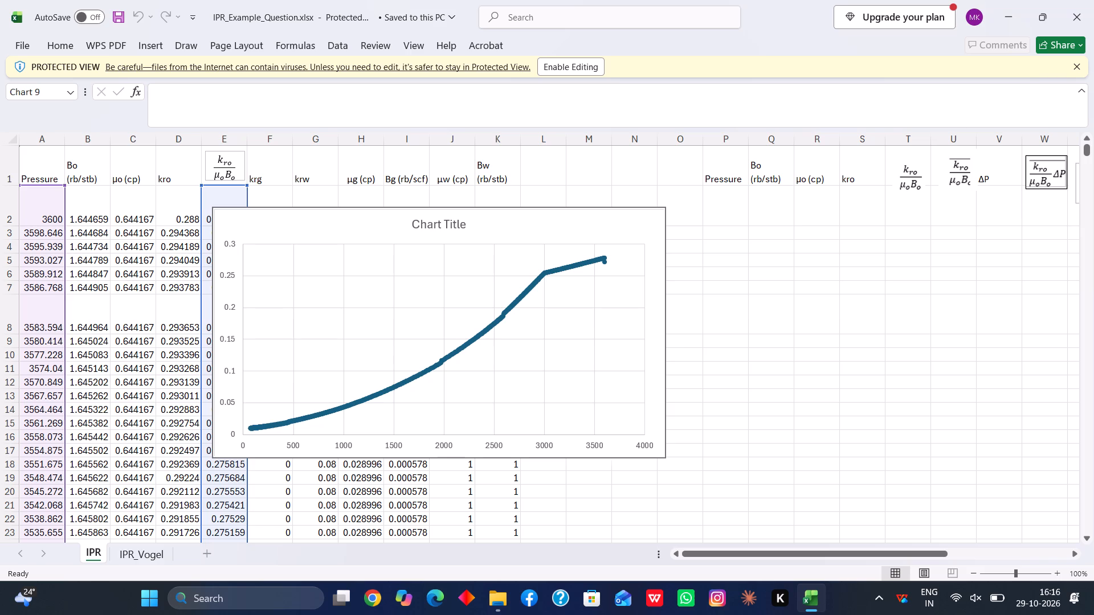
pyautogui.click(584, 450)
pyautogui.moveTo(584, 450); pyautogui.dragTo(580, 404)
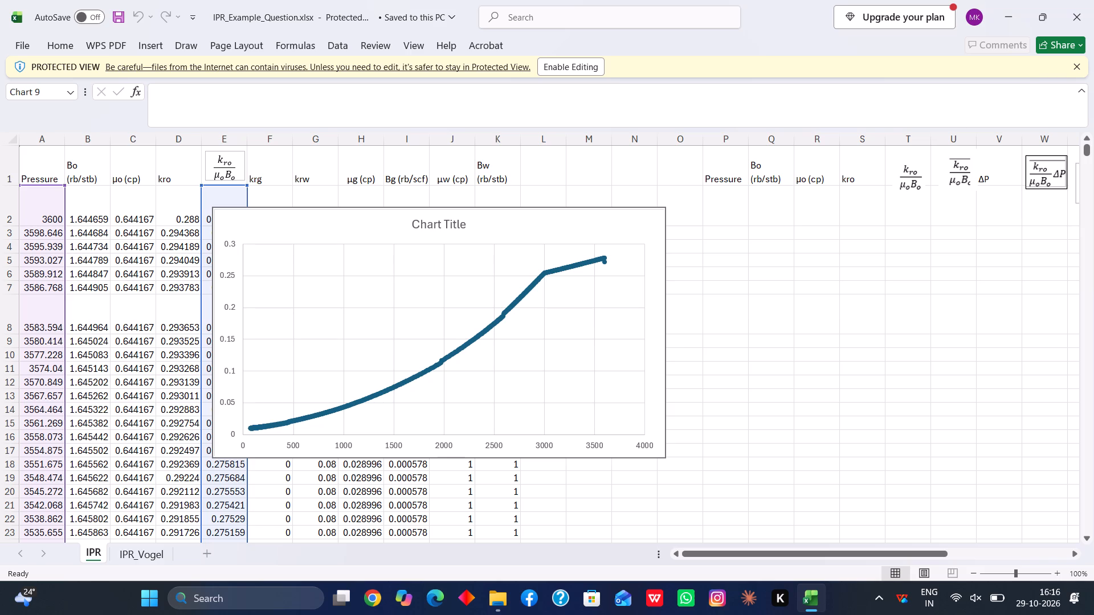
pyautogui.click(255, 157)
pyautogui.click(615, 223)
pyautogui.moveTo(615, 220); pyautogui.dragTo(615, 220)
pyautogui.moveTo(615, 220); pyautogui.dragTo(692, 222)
# Inspect the IPR_Vogel sheet and return to the IPR sheet.
pyautogui.click(121, 556)
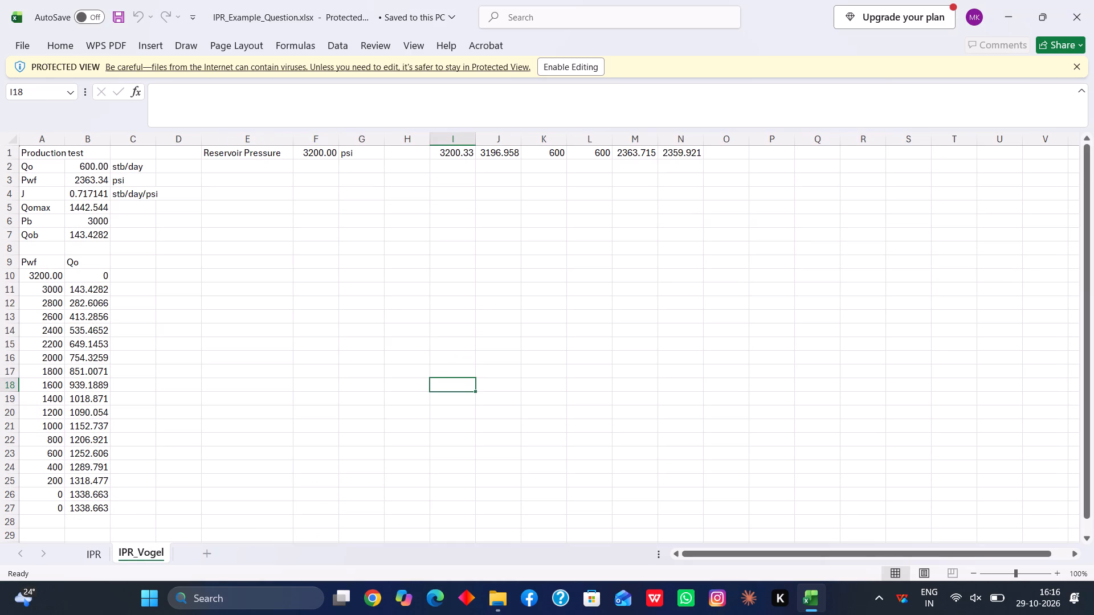
pyautogui.scroll(6, 431, 413)
pyautogui.click(99, 551)
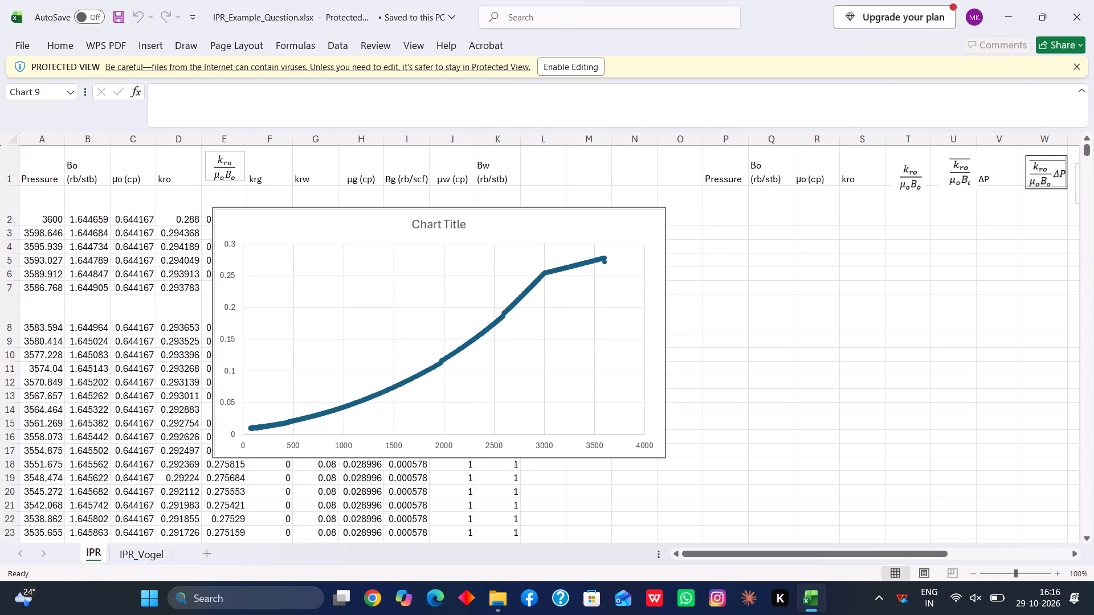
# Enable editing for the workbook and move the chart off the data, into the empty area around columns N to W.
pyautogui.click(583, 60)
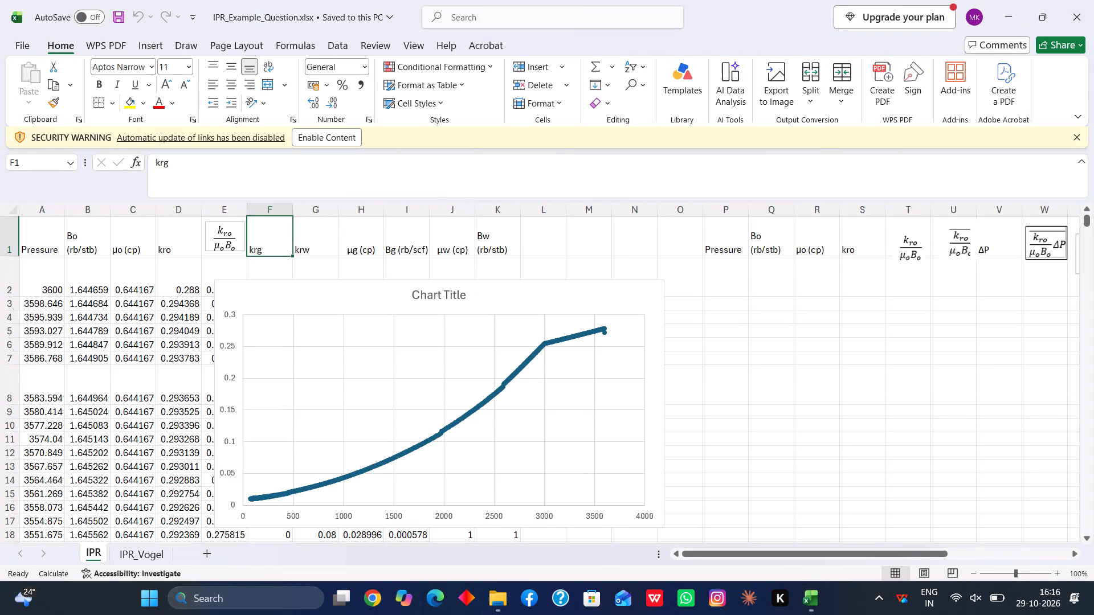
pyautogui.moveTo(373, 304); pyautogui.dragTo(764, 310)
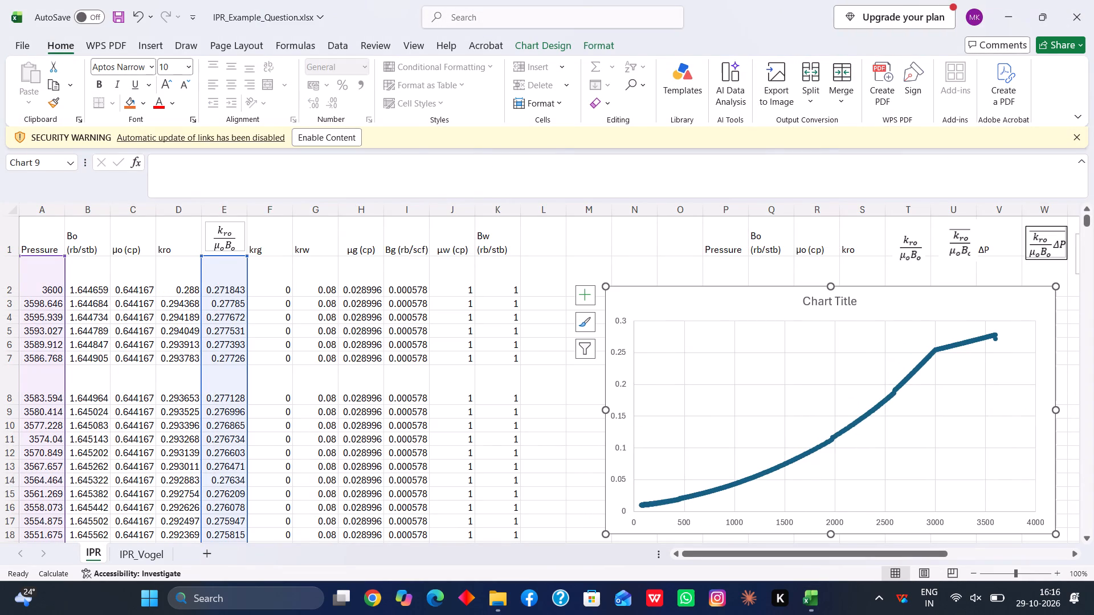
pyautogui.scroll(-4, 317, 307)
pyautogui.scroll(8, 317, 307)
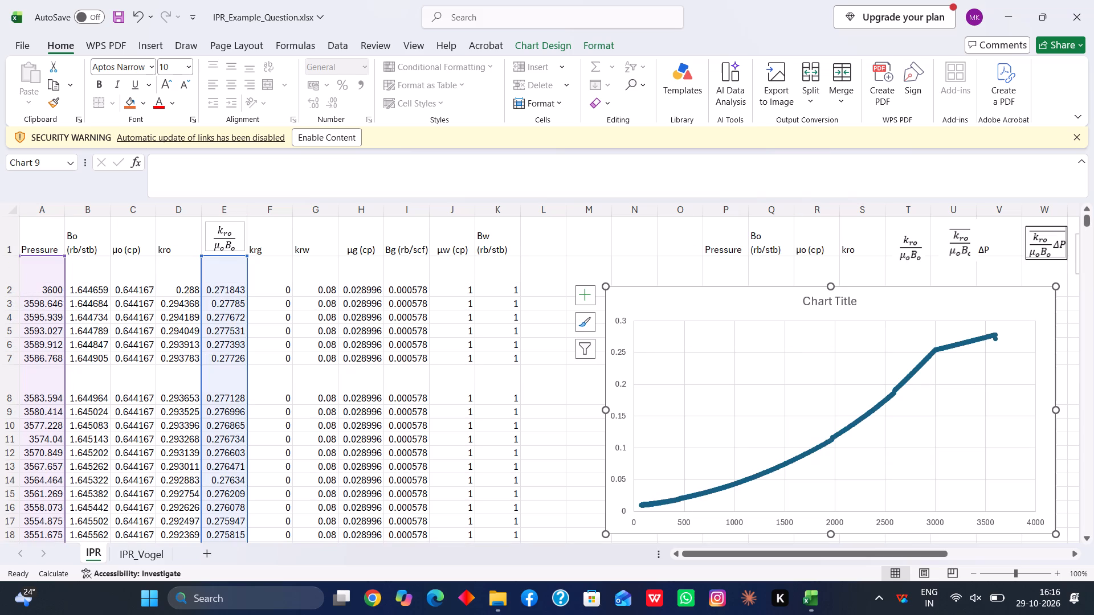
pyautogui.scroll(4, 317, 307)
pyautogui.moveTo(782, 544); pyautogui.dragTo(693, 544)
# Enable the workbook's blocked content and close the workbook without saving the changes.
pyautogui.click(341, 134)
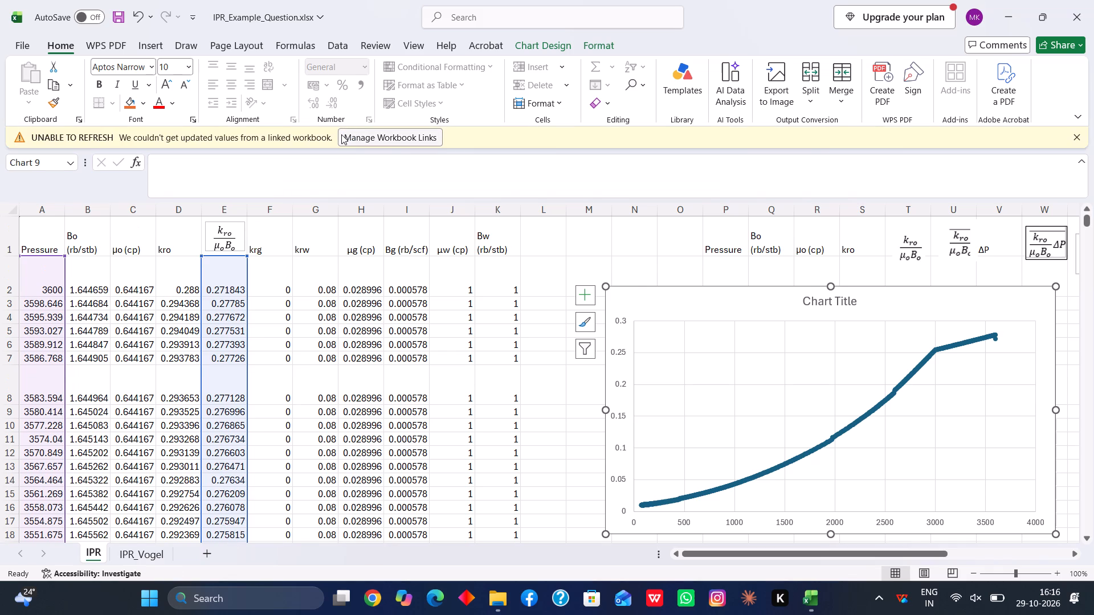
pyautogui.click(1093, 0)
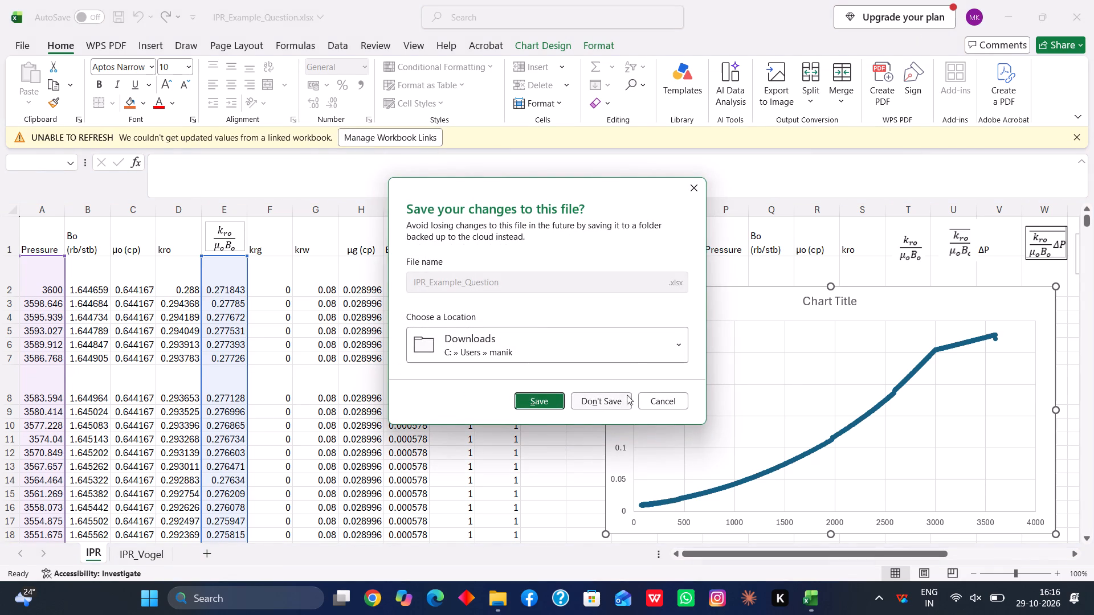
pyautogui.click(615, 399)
# Reopen IPR_Example_Question.xlsx in Excel, update its external links and dismiss the notification bars.
pyautogui.rightClick(191, 177)
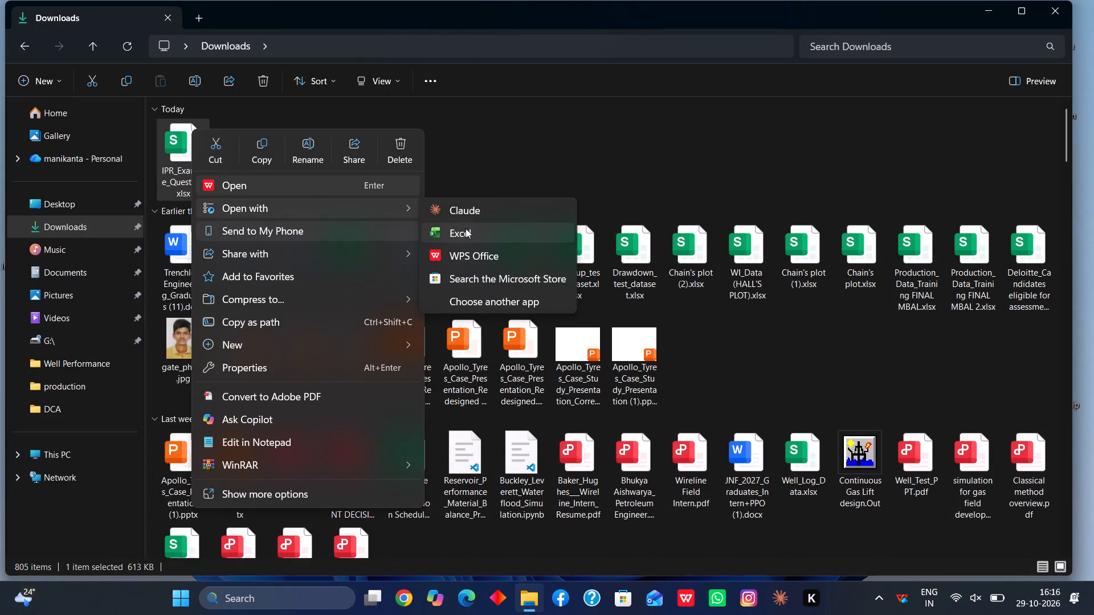
pyautogui.click(466, 228)
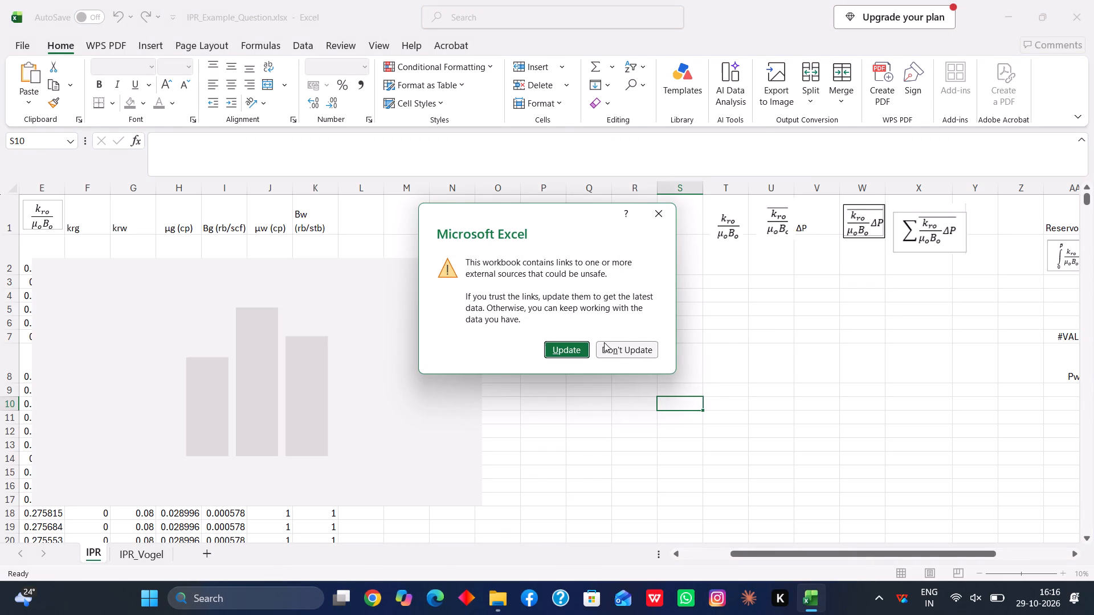
pyautogui.click(565, 347)
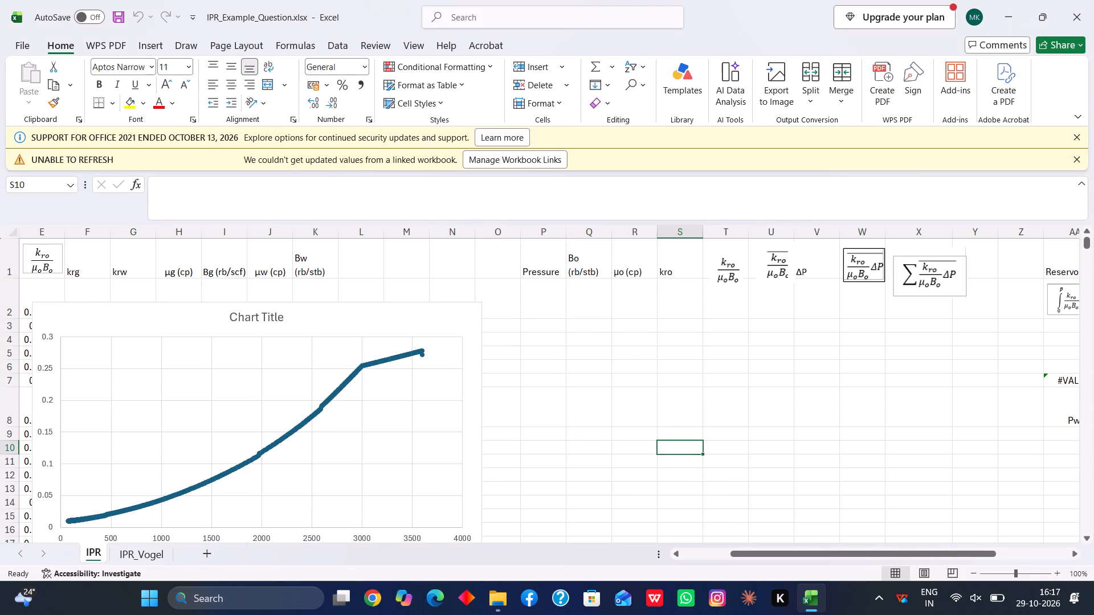
pyautogui.click(1079, 138)
pyautogui.click(1079, 138)
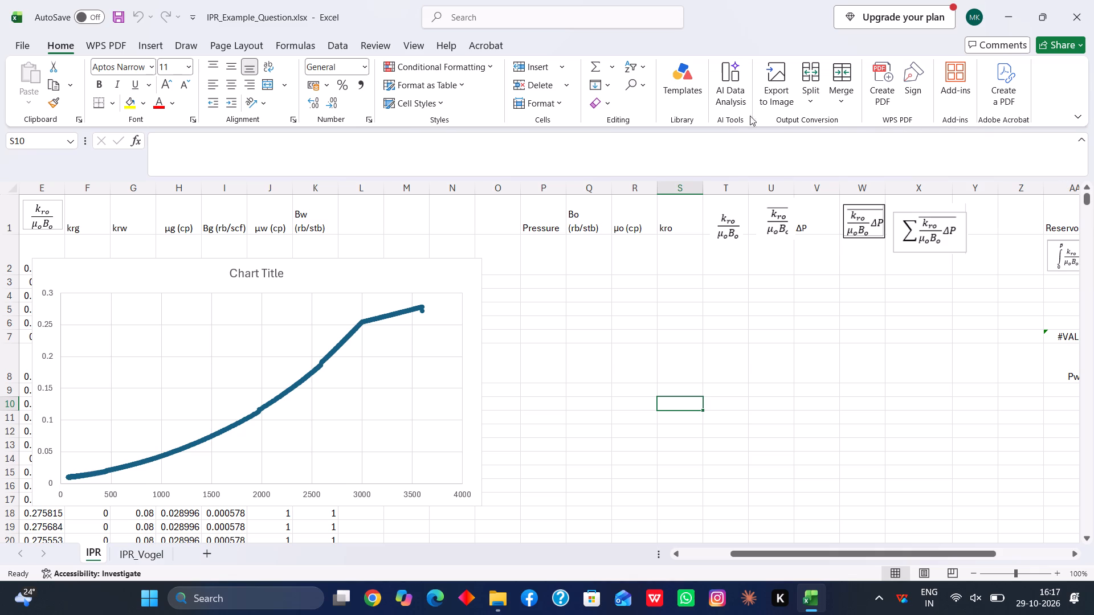
# Move the chart on the IPR sheet off the data, into the empty area across columns O to X below the headers.
pyautogui.click(350, 268)
pyautogui.moveTo(352, 267); pyautogui.dragTo(803, 284)
pyautogui.scroll(-5, 599, 281)
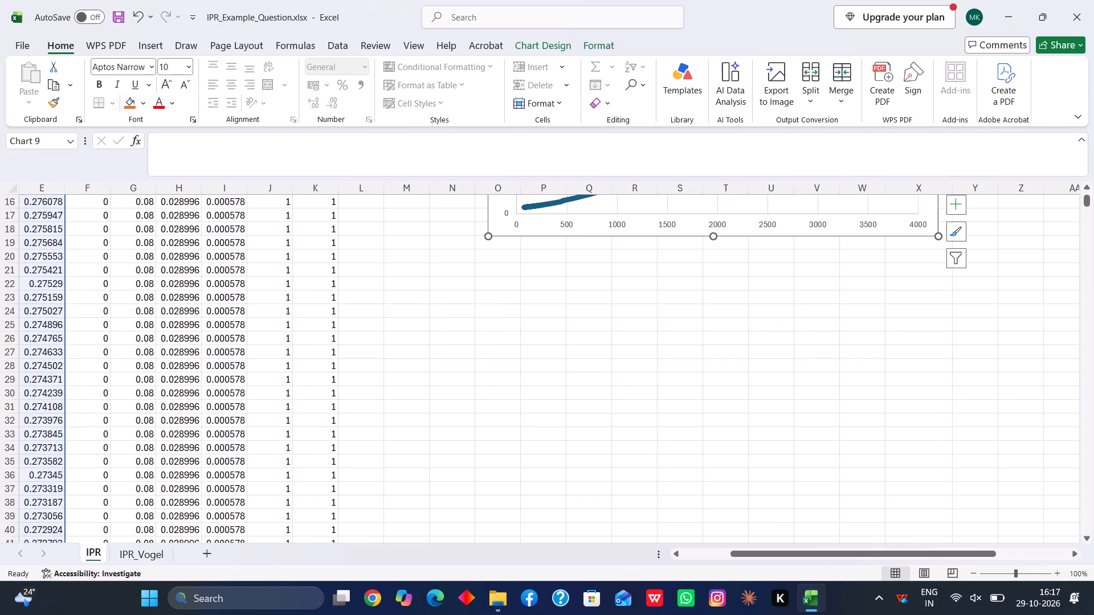
pyautogui.scroll(13, 508, 302)
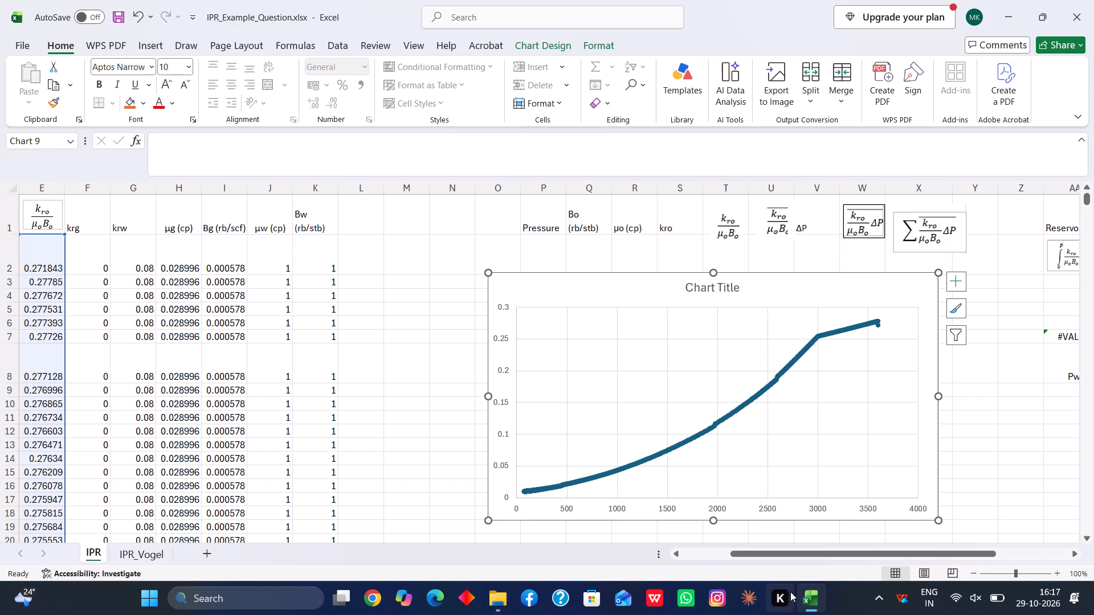
pyautogui.moveTo(785, 550); pyautogui.dragTo(624, 546)
pyautogui.click(582, 286)
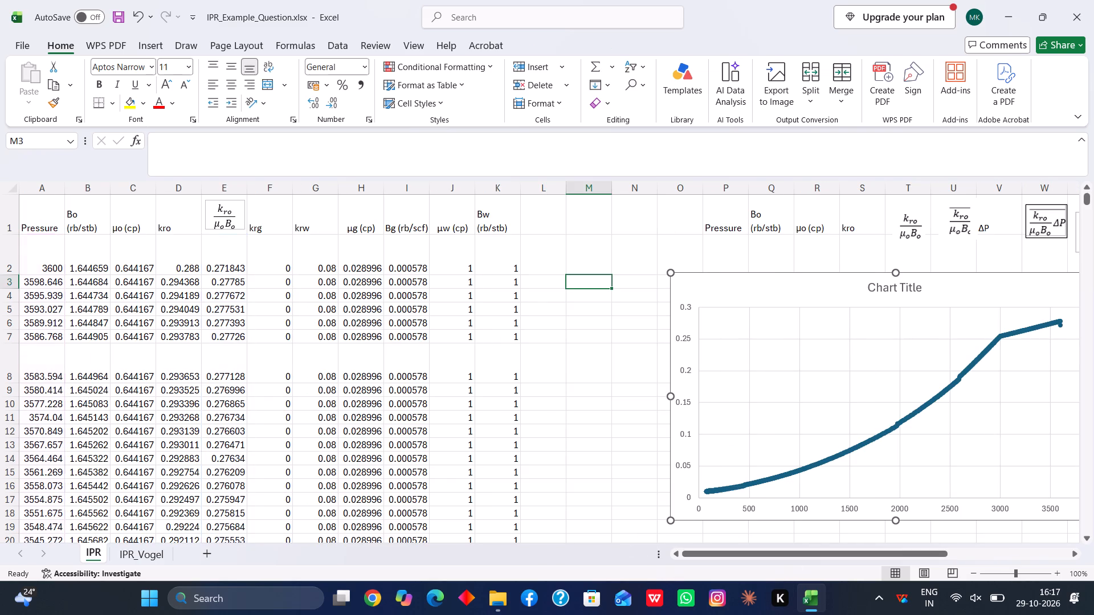
pyautogui.click(864, 371)
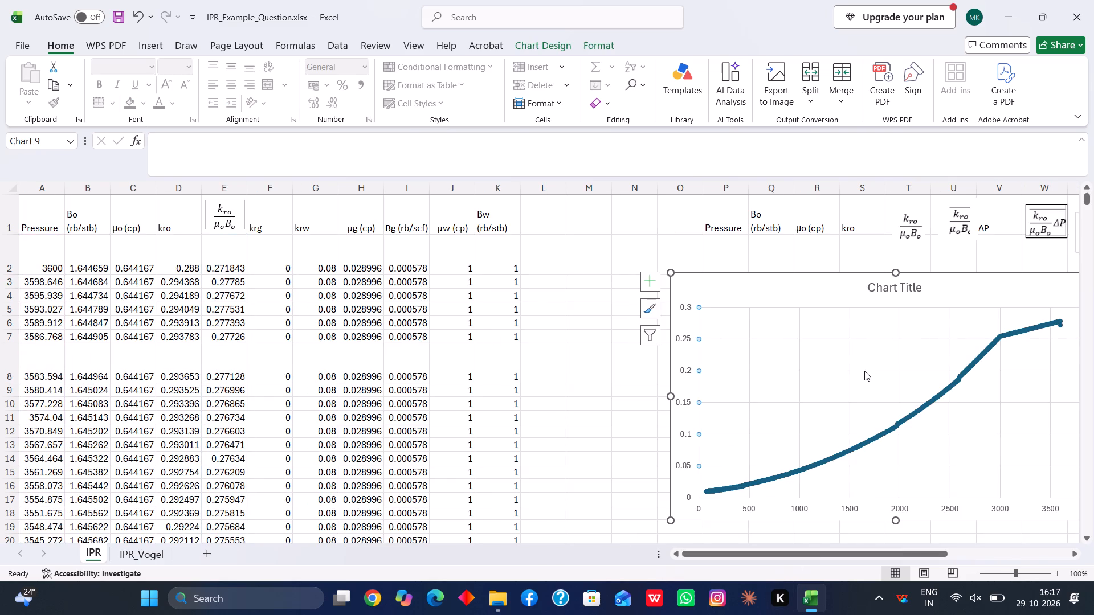
pyautogui.click(805, 284)
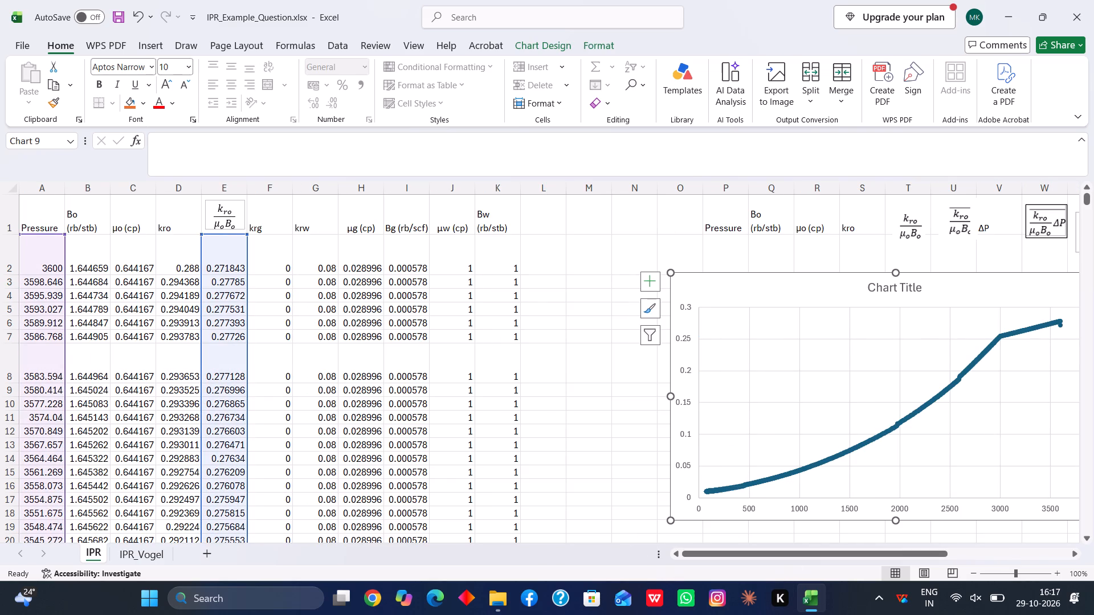
pyautogui.click(556, 276)
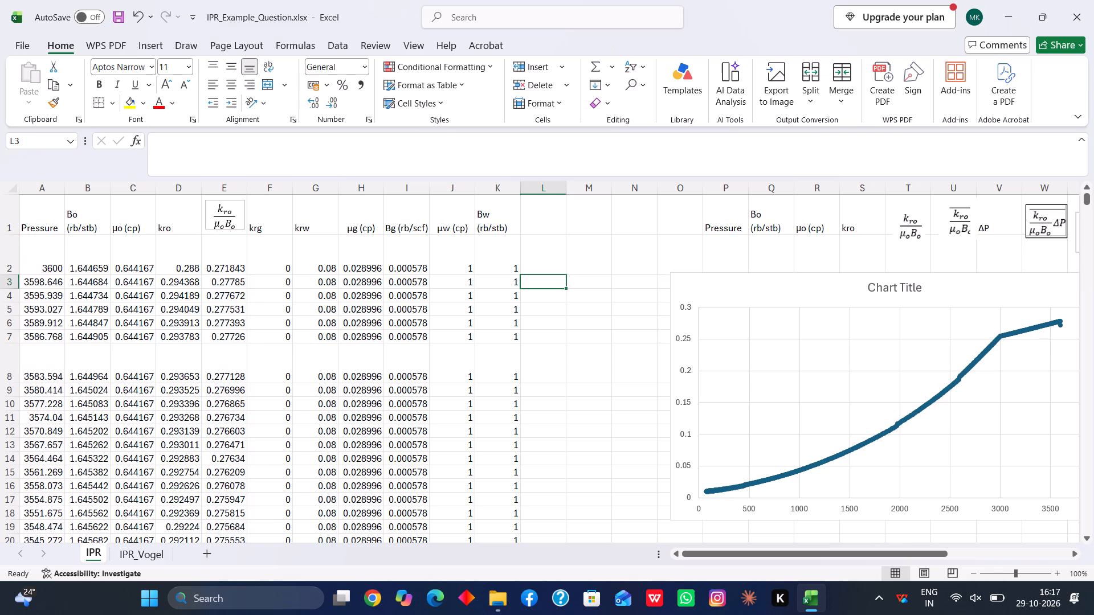
# Look through the IPR sheet's data table down to its last row and return to the header row.
pyautogui.scroll(3, 455, 331)
pyautogui.scroll(-14, 455, 331)
pyautogui.scroll(-7, 457, 356)
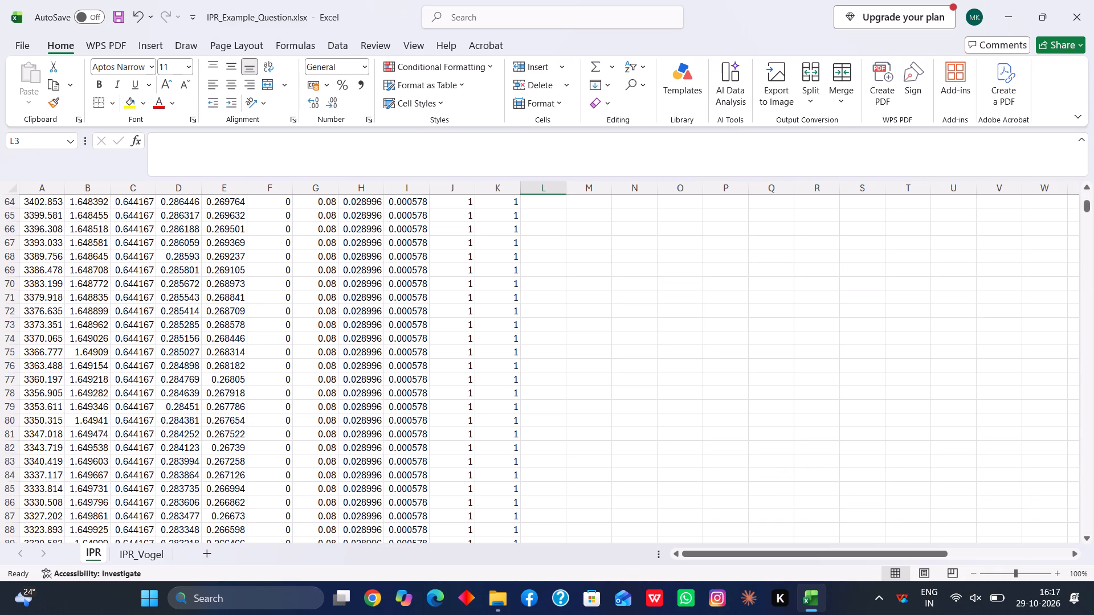
pyautogui.scroll(-20, 456, 360)
pyautogui.scroll(-20, 456, 360)
pyautogui.scroll(-7, 456, 360)
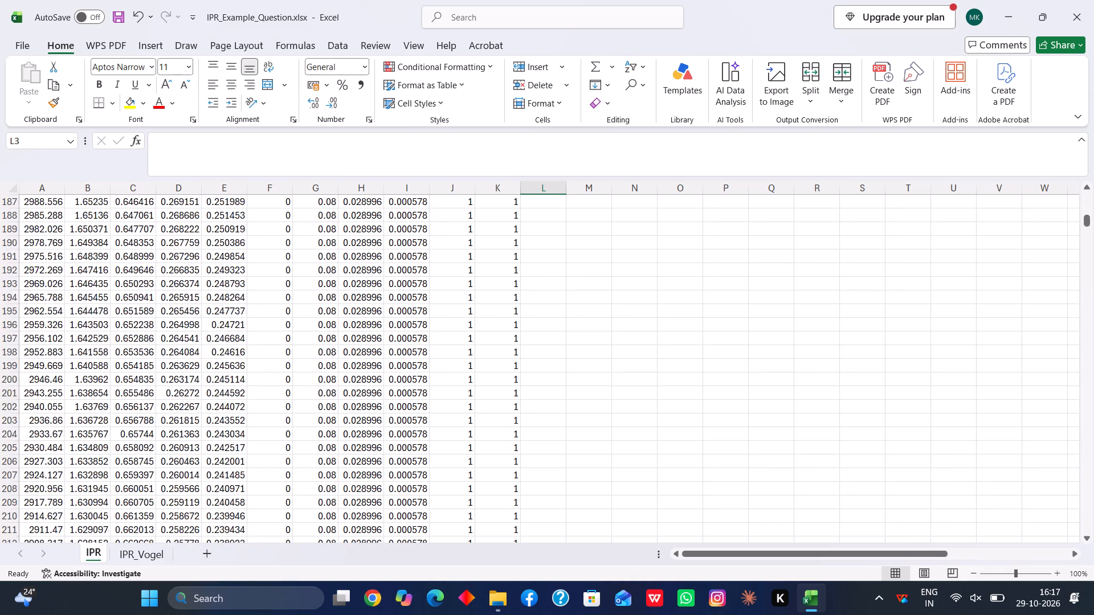
pyautogui.scroll(-20, 456, 361)
pyautogui.scroll(-4, 456, 361)
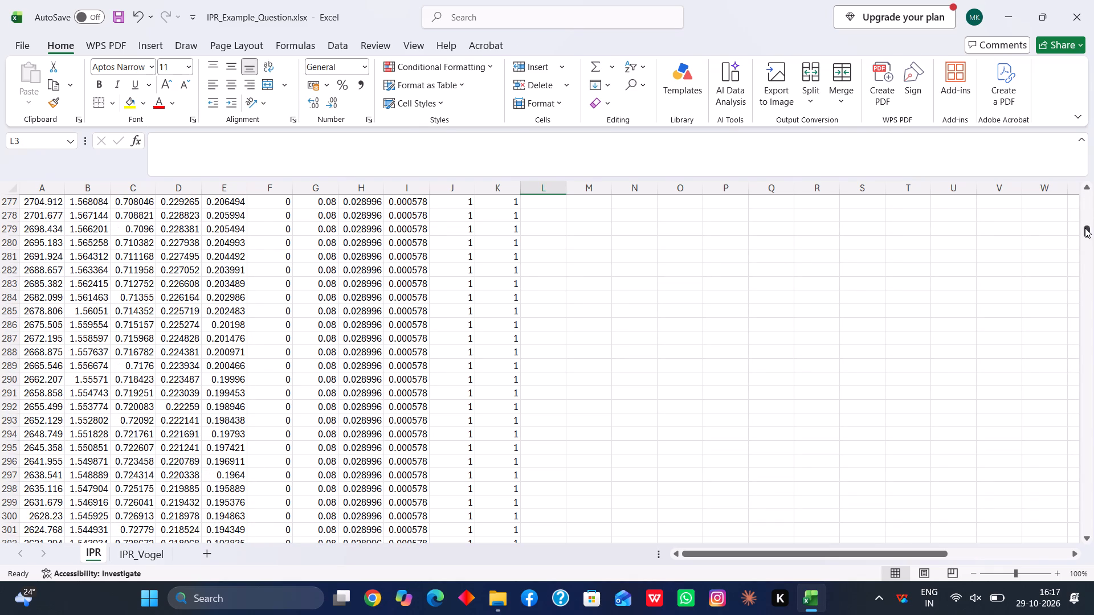
pyautogui.moveTo(1085, 229); pyautogui.dragTo(979, 556)
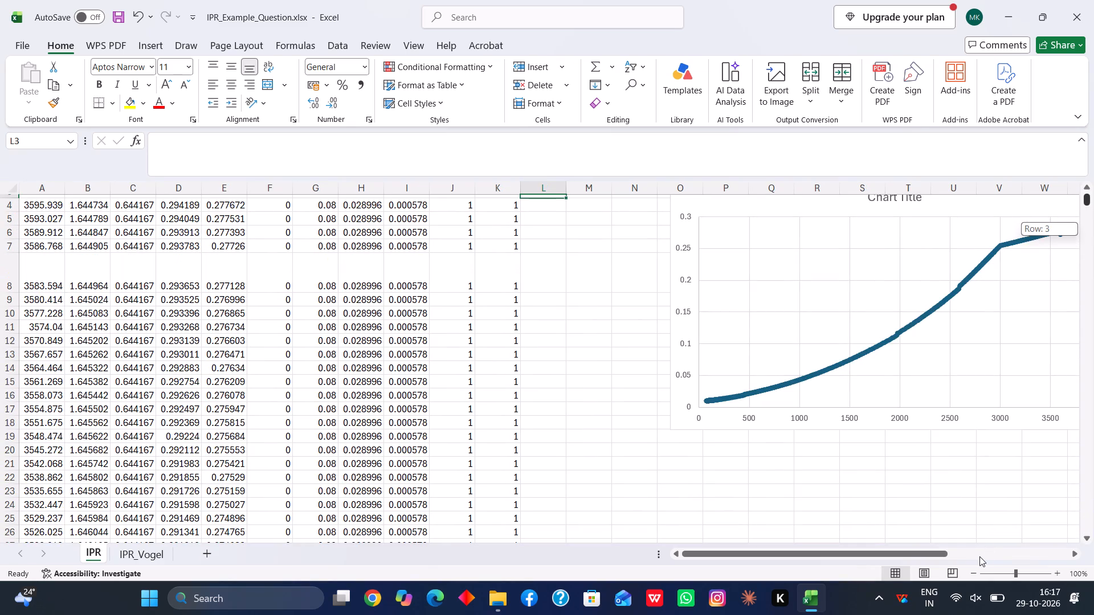
pyautogui.moveTo(979, 556); pyautogui.dragTo(981, 548)
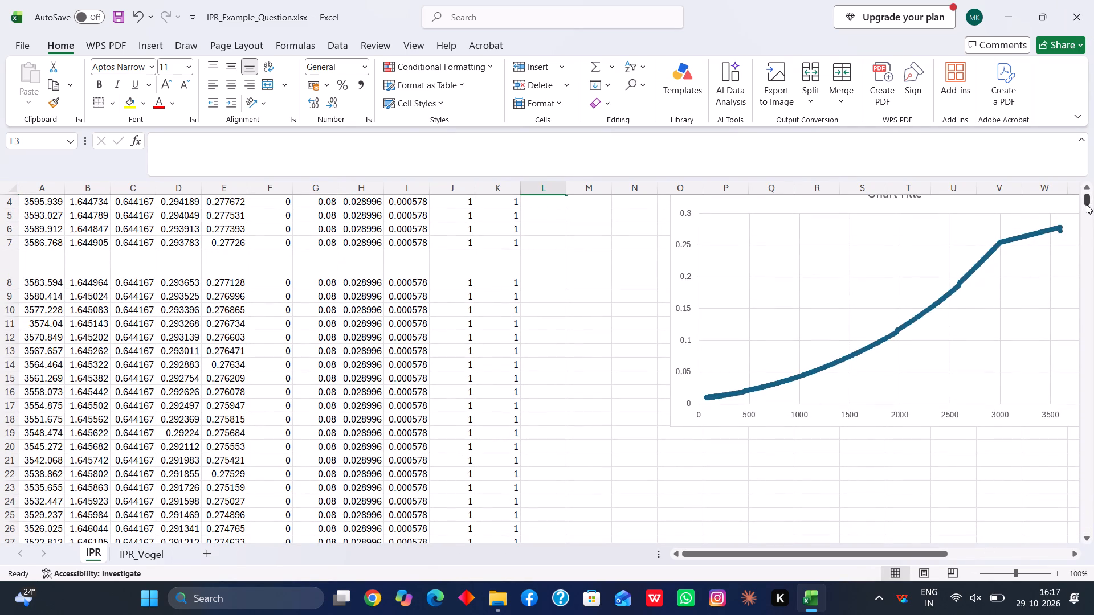
pyautogui.moveTo(1088, 200); pyautogui.dragTo(1079, 526)
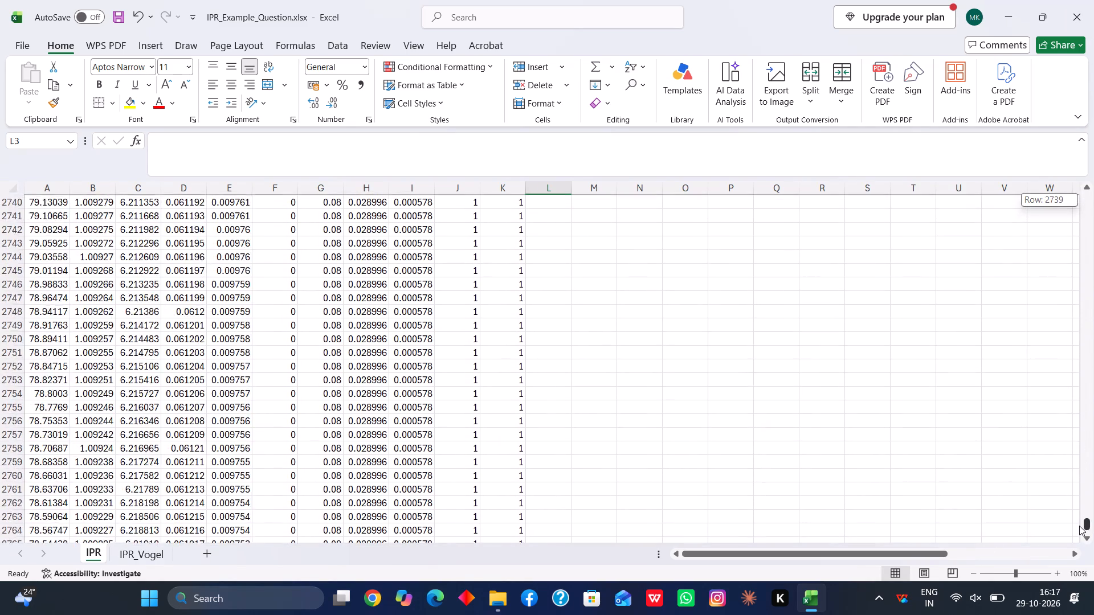
pyautogui.moveTo(1079, 526); pyautogui.dragTo(1079, 527)
pyautogui.scroll(-8, 677, 252)
pyautogui.scroll(3, 674, 252)
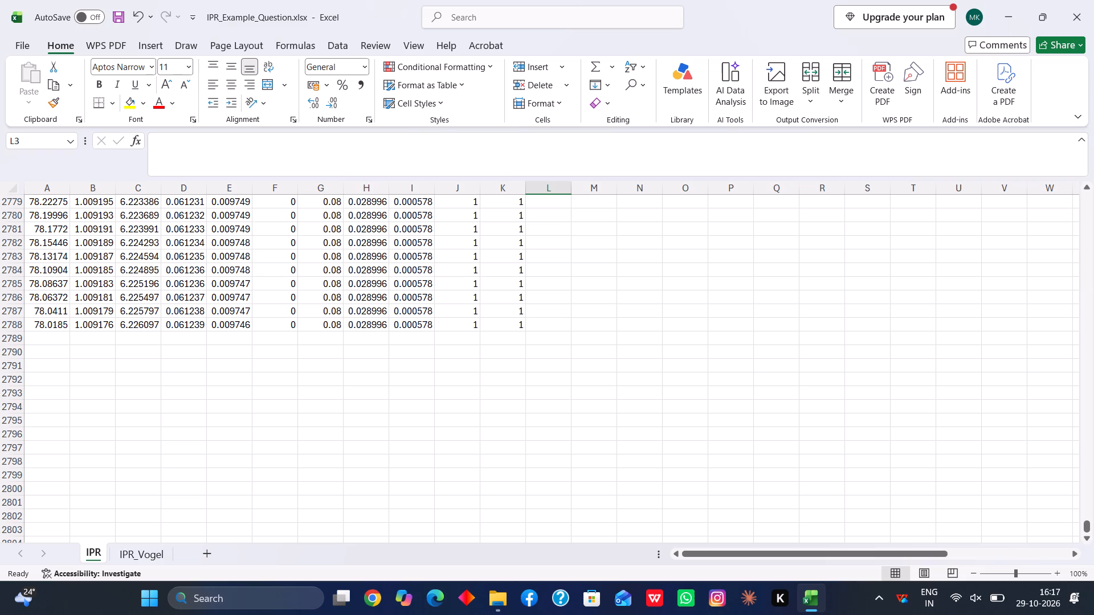
pyautogui.moveTo(1083, 533); pyautogui.dragTo(1085, 528)
pyautogui.moveTo(1085, 528); pyautogui.dragTo(1093, 152)
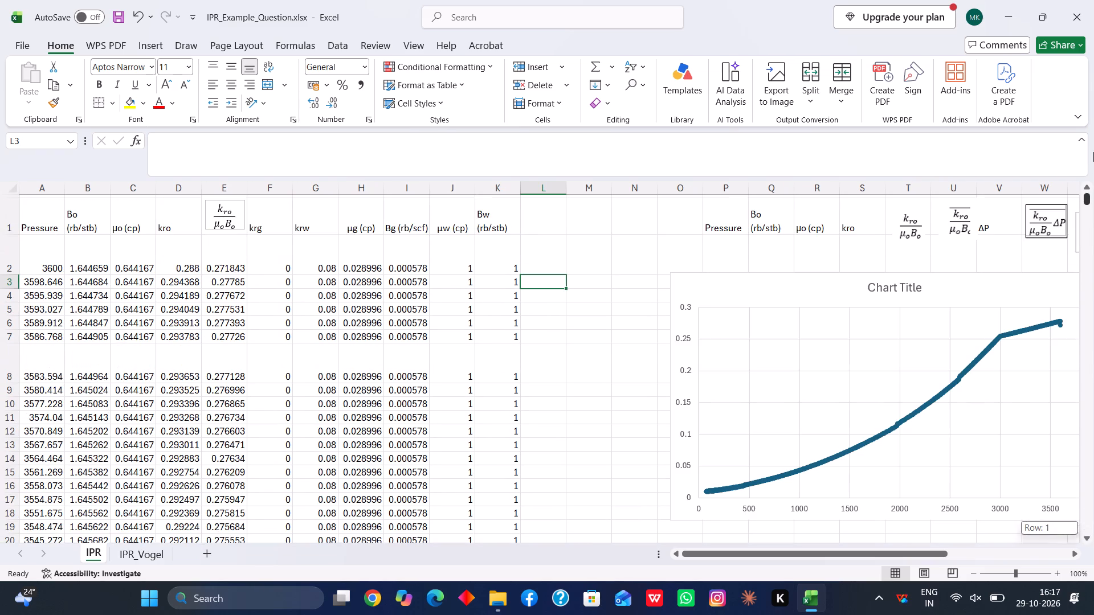
pyautogui.moveTo(1093, 152); pyautogui.dragTo(1093, 144)
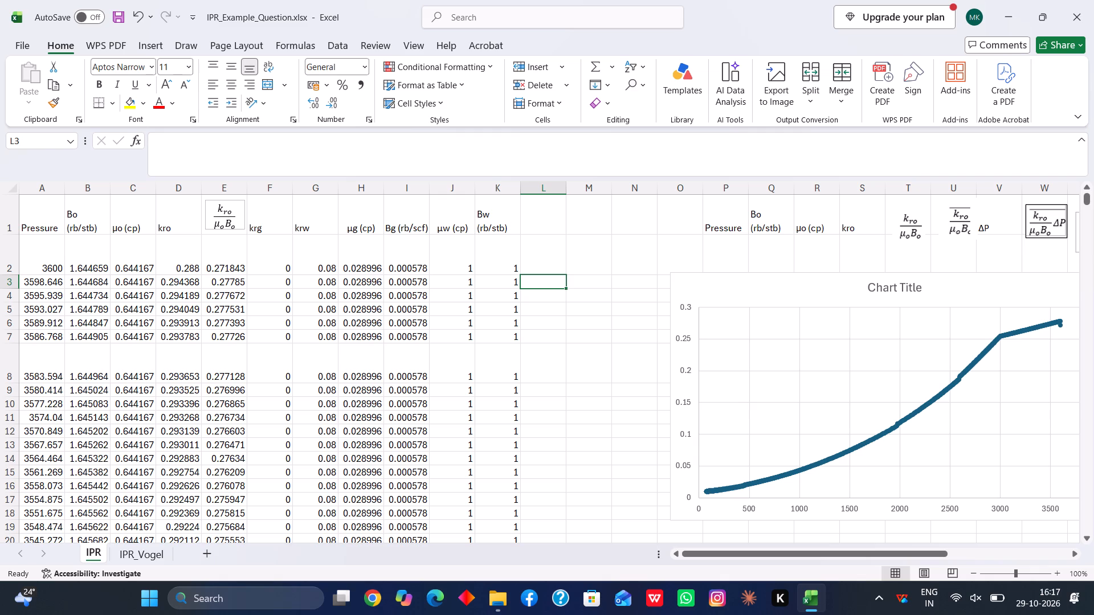
# Inspect the formulas and values behind the Pressure column and the first data row from column A to K.
pyautogui.click(39, 259)
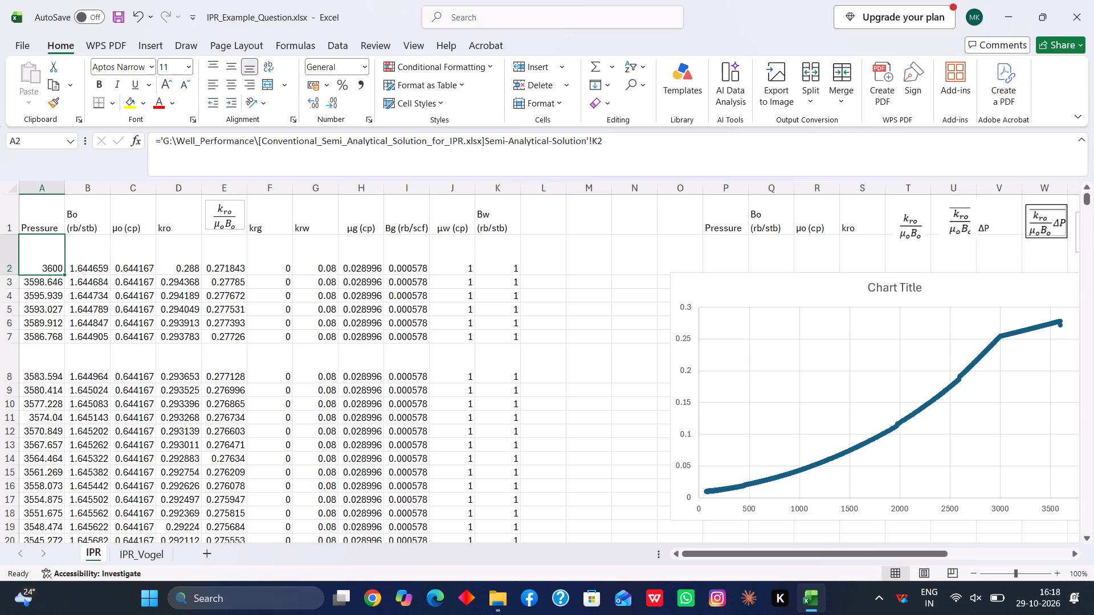
pyautogui.click(54, 280)
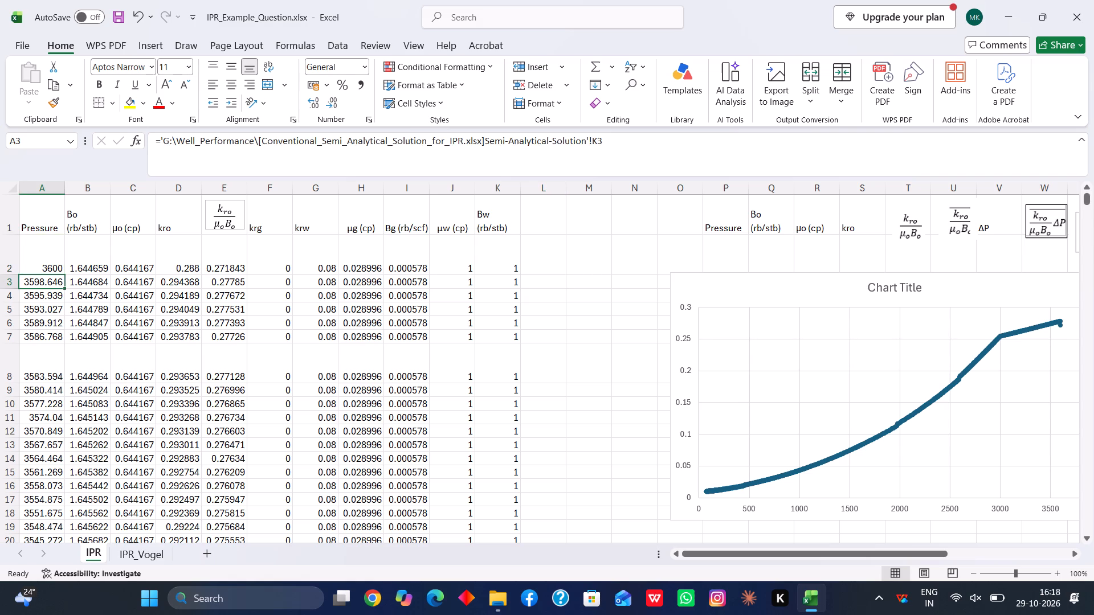
pyautogui.click(35, 323)
pyautogui.click(36, 370)
pyautogui.click(74, 254)
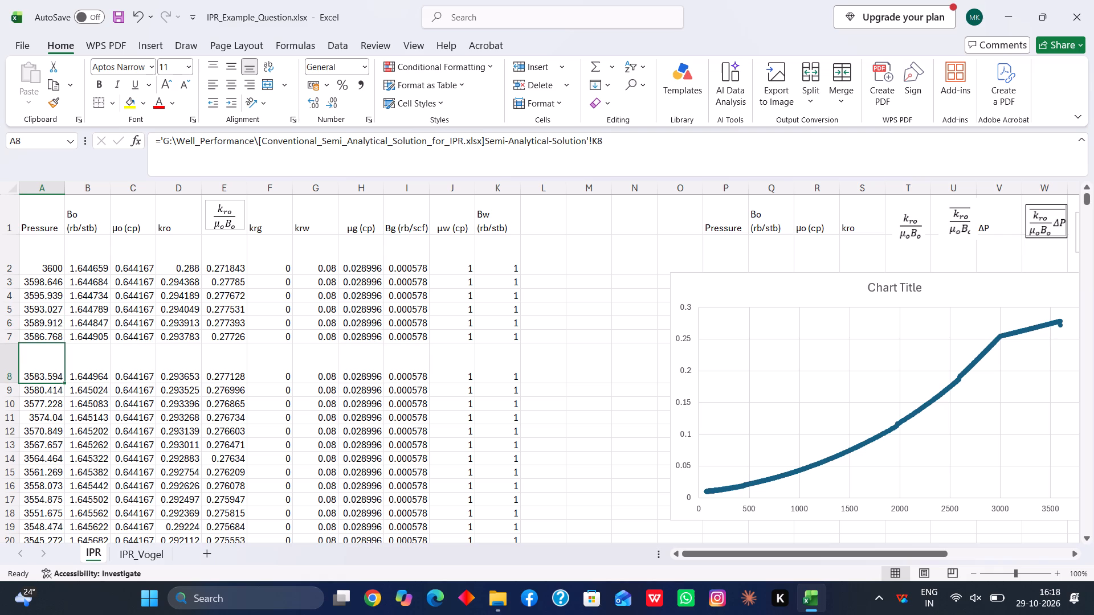
pyautogui.click(144, 261)
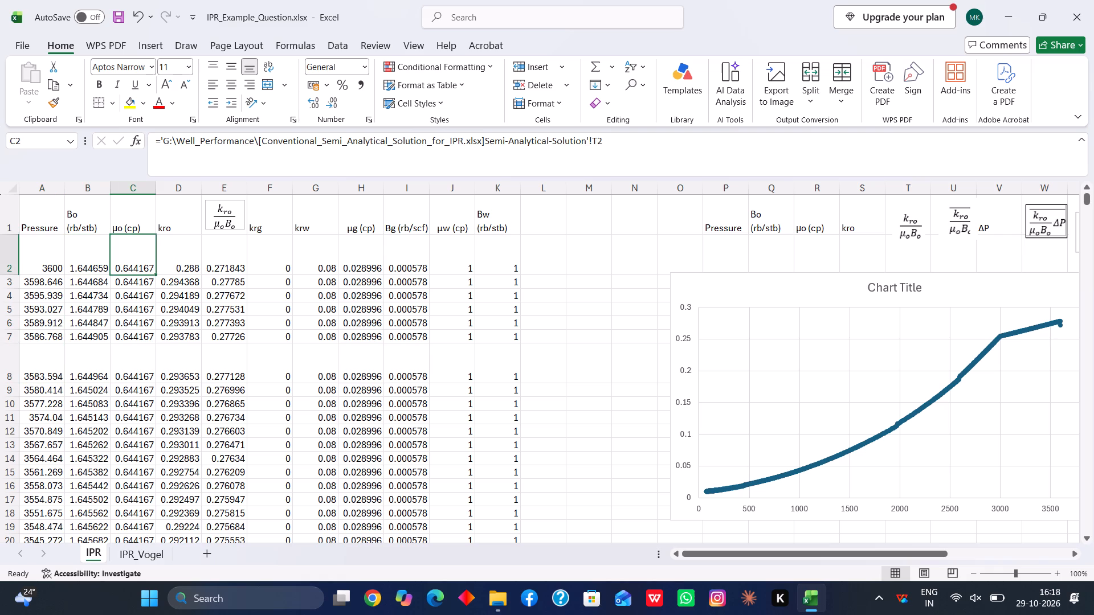
pyautogui.click(180, 253)
pyautogui.click(228, 252)
pyautogui.click(267, 259)
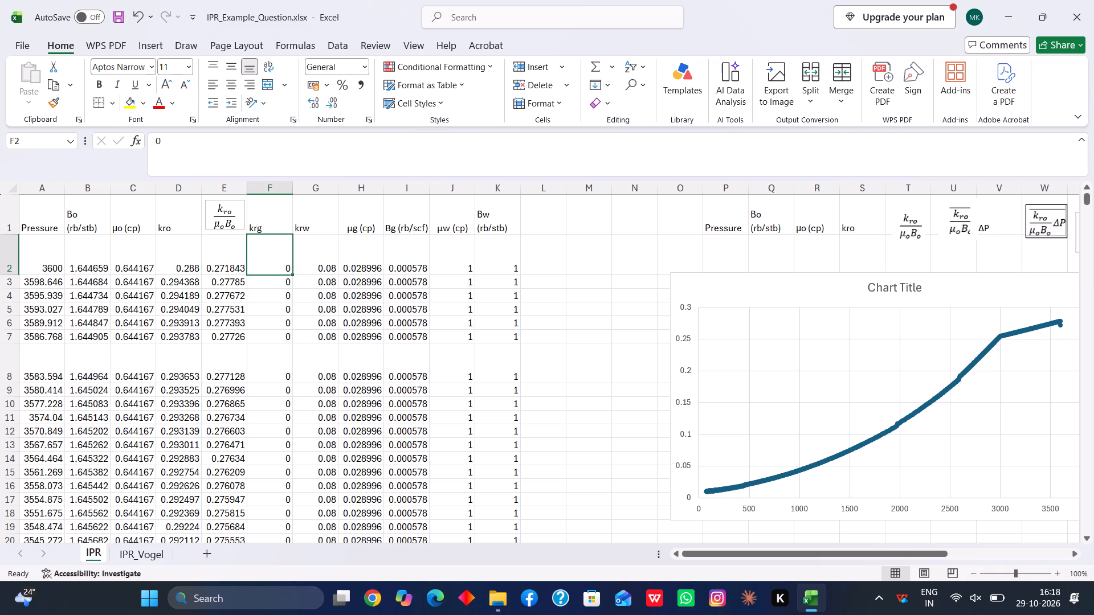
pyautogui.click(225, 260)
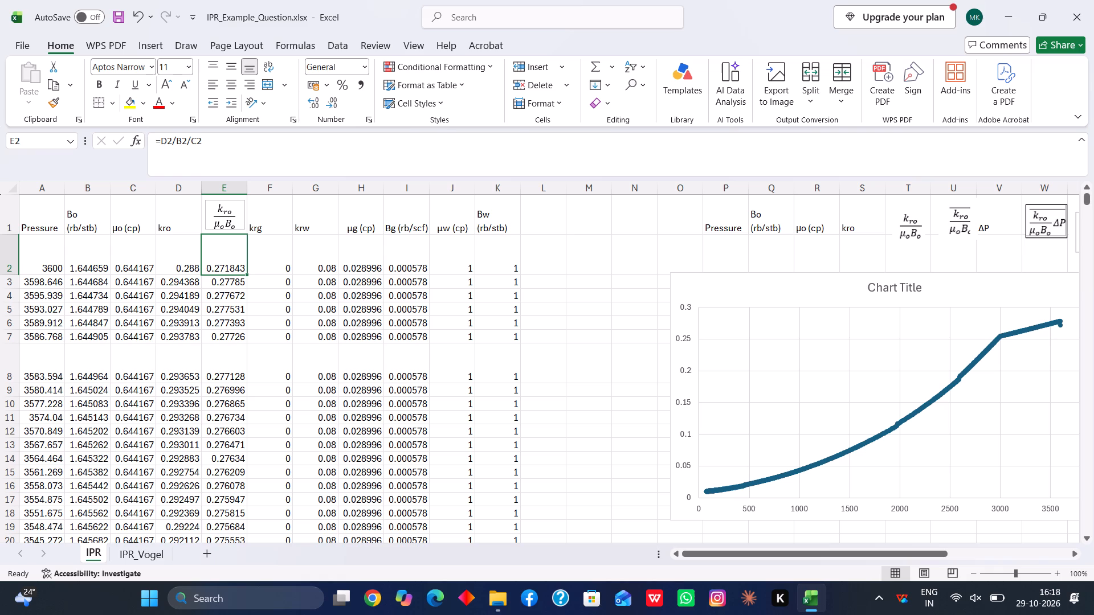
pyautogui.click(264, 261)
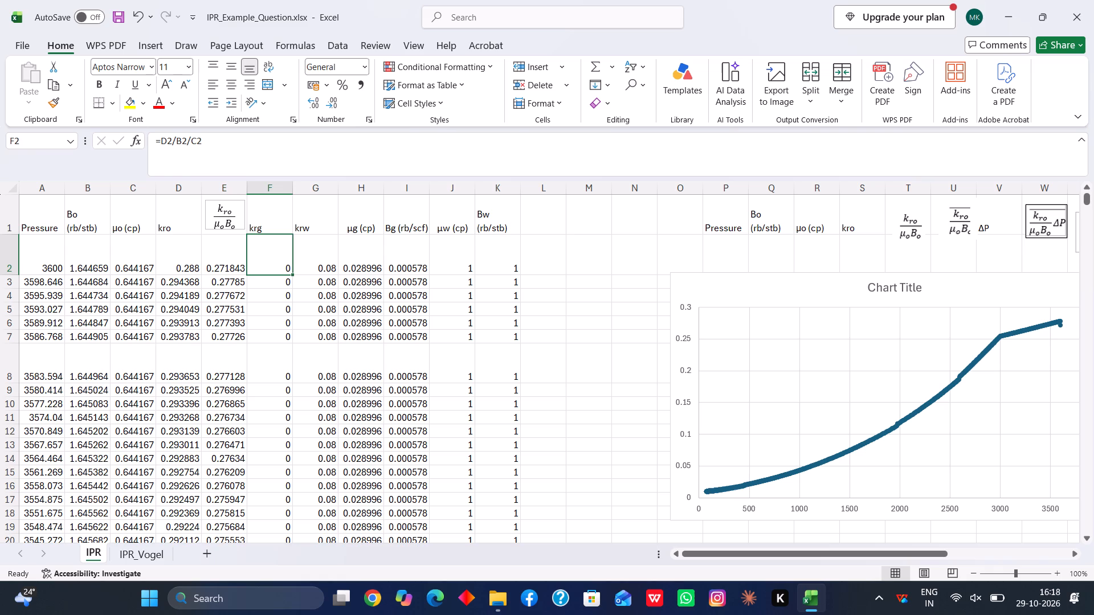
pyautogui.click(301, 256)
pyautogui.click(366, 252)
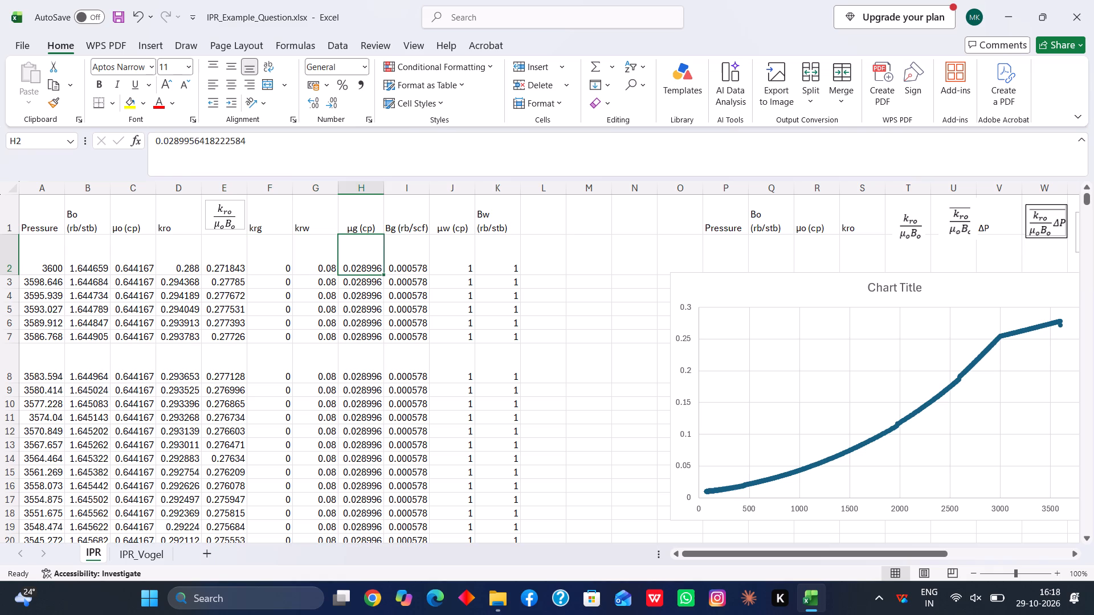
pyautogui.click(404, 248)
pyautogui.click(439, 247)
pyautogui.click(501, 264)
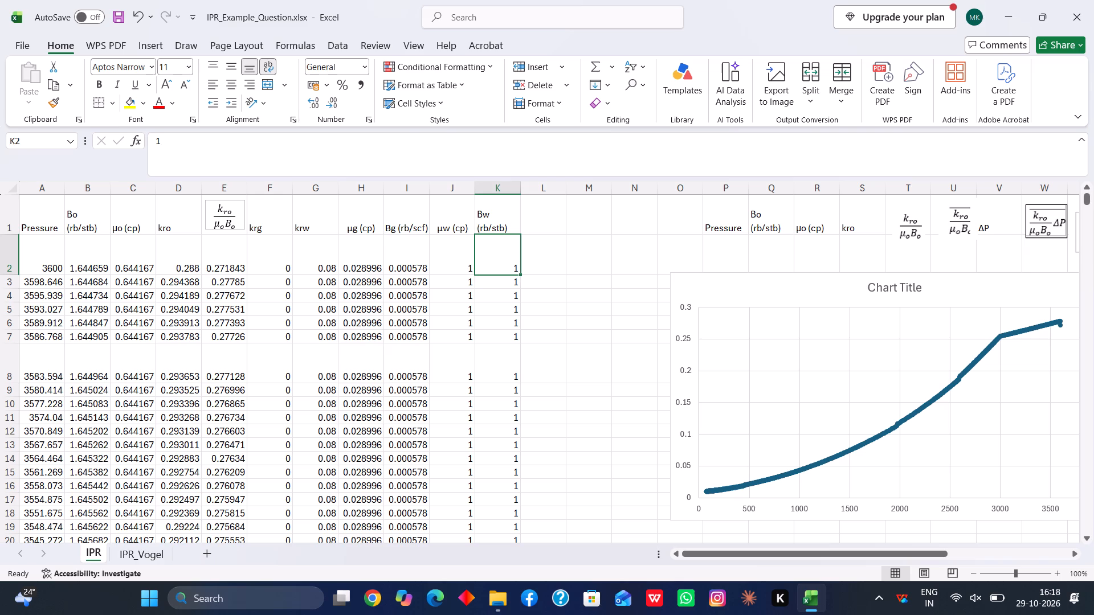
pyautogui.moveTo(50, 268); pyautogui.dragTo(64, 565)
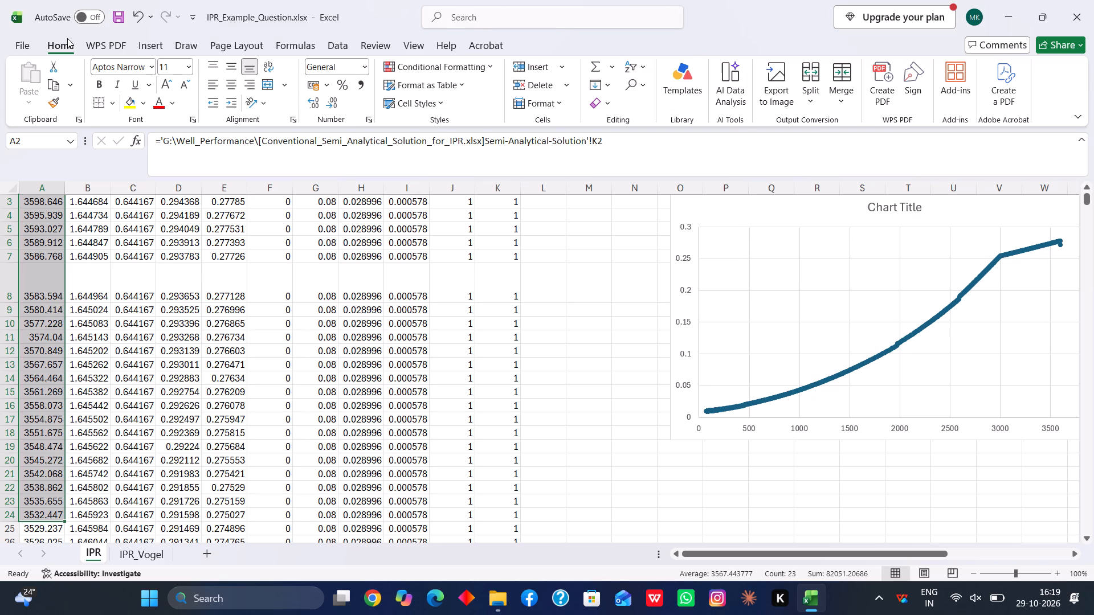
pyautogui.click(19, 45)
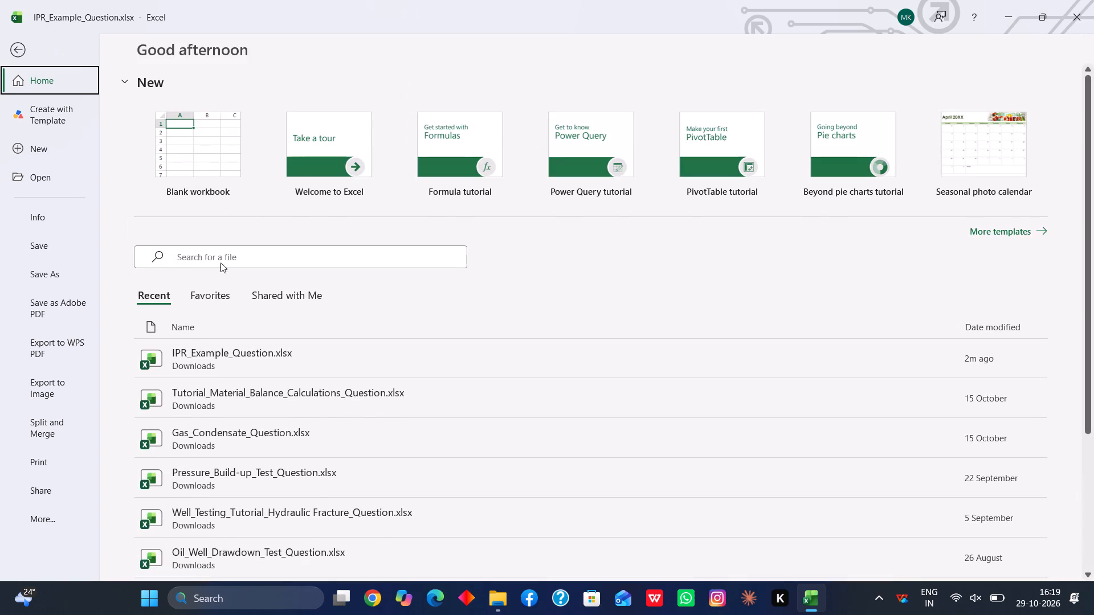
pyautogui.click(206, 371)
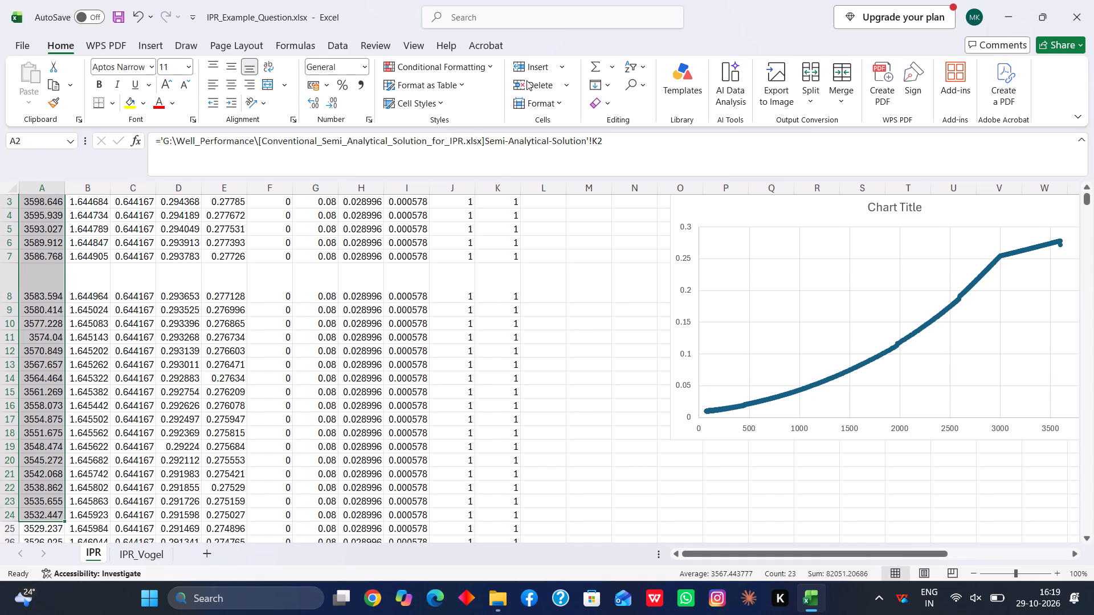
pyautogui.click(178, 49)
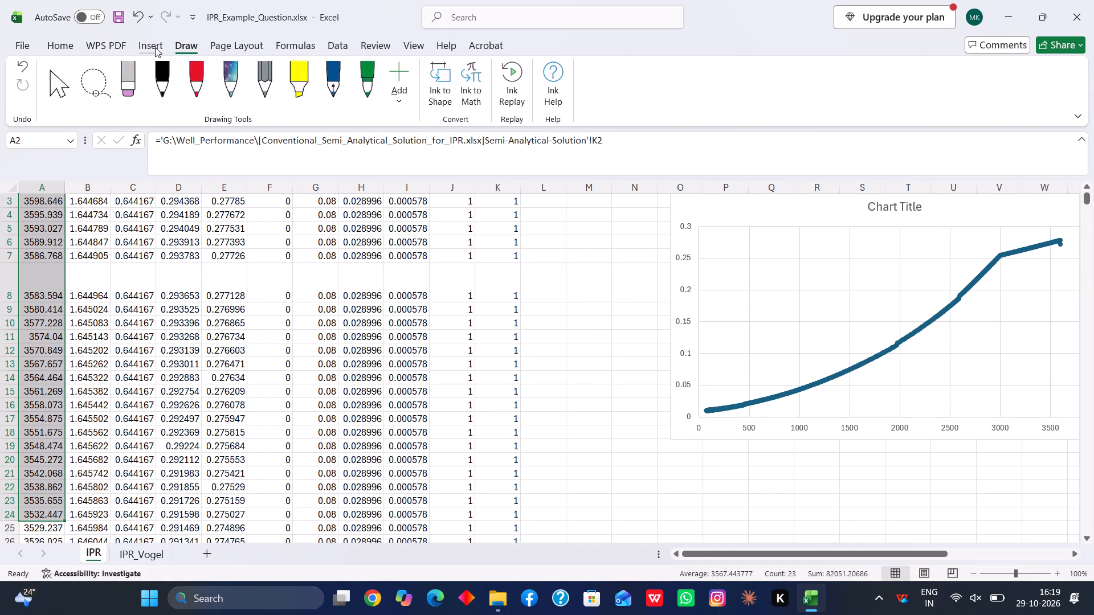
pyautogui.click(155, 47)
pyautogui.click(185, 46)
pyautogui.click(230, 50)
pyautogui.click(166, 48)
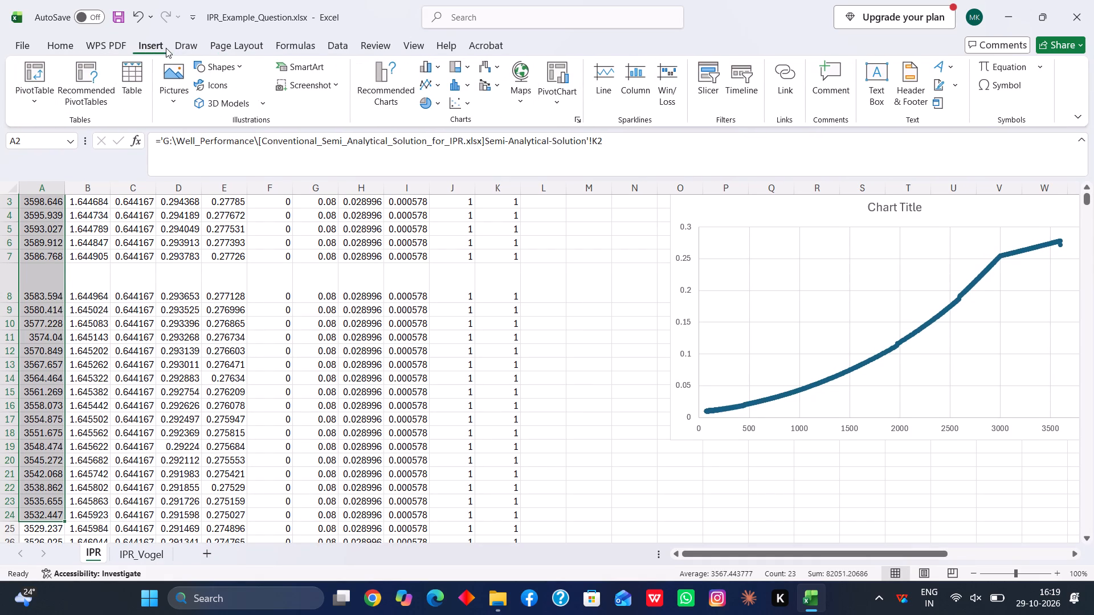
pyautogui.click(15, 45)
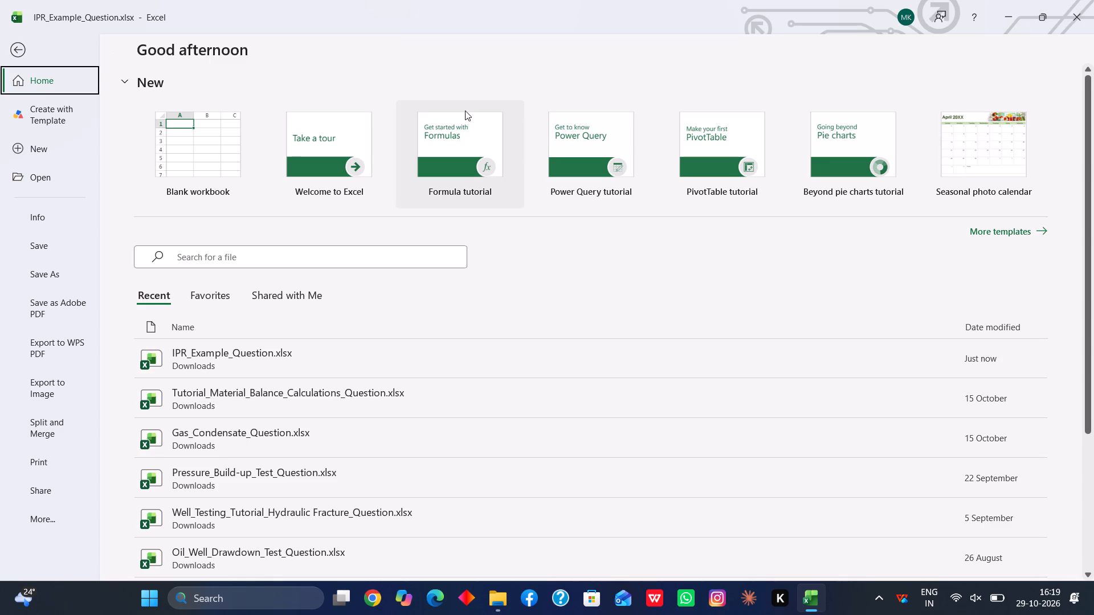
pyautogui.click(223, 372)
# Move the chart back over the data table, across columns E to O starting in row 2.
pyautogui.scroll(6, 556, 310)
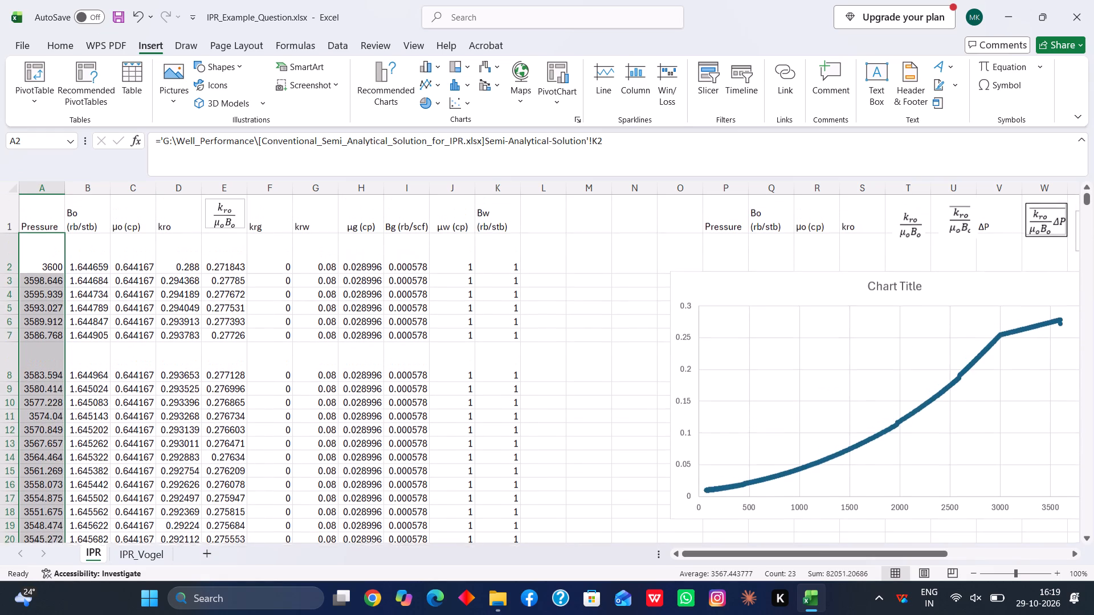
pyautogui.scroll(6, 556, 310)
pyautogui.moveTo(753, 288); pyautogui.dragTo(332, 240)
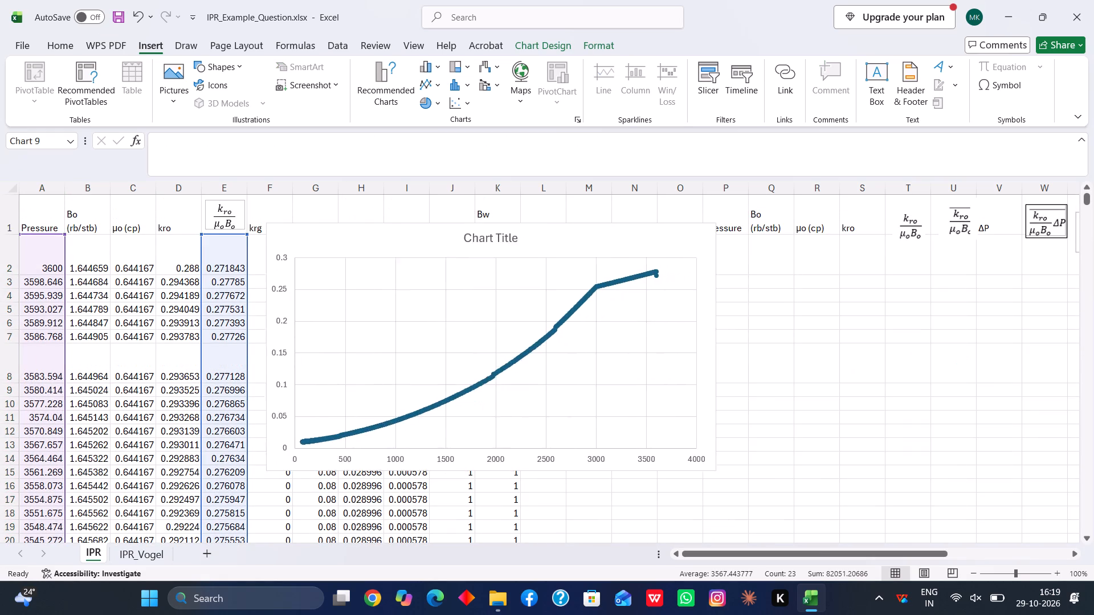
pyautogui.moveTo(332, 240); pyautogui.dragTo(287, 265)
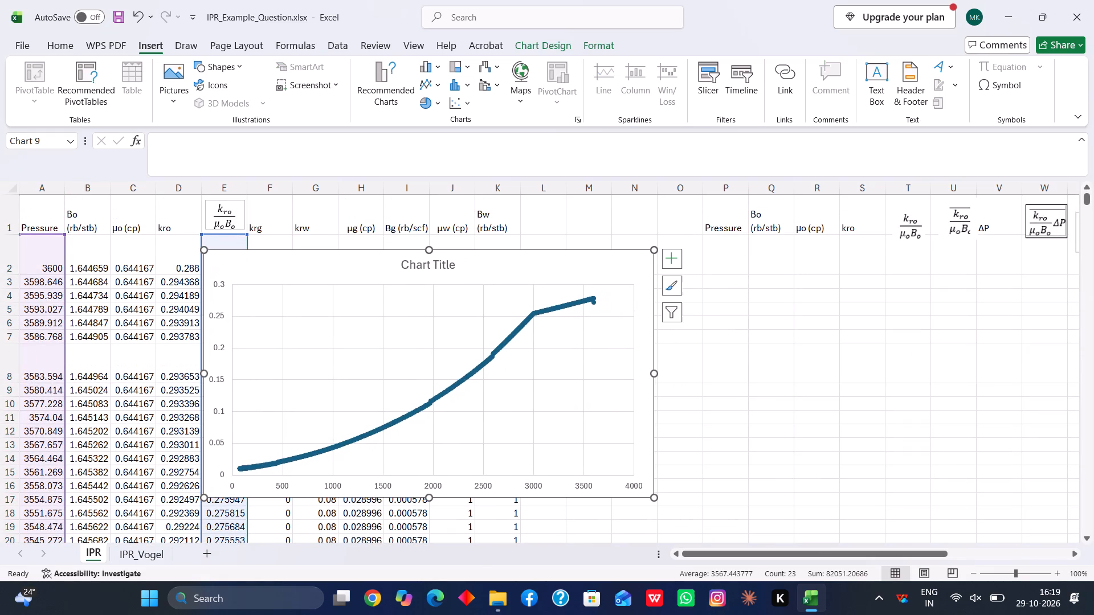
pyautogui.moveTo(285, 261); pyautogui.dragTo(424, 306)
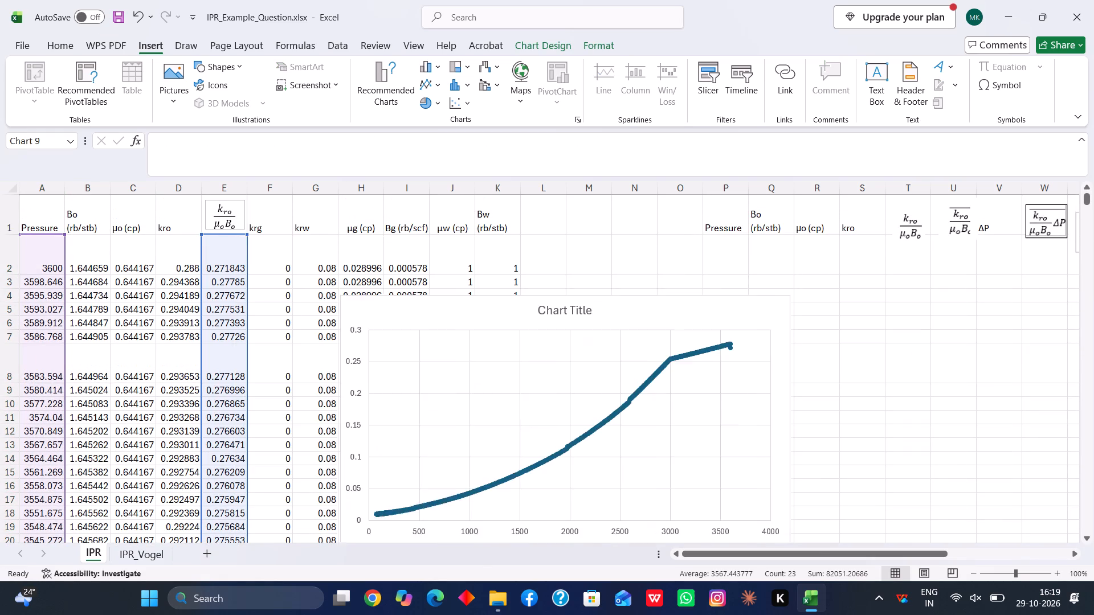
pyautogui.moveTo(424, 306); pyautogui.dragTo(315, 269)
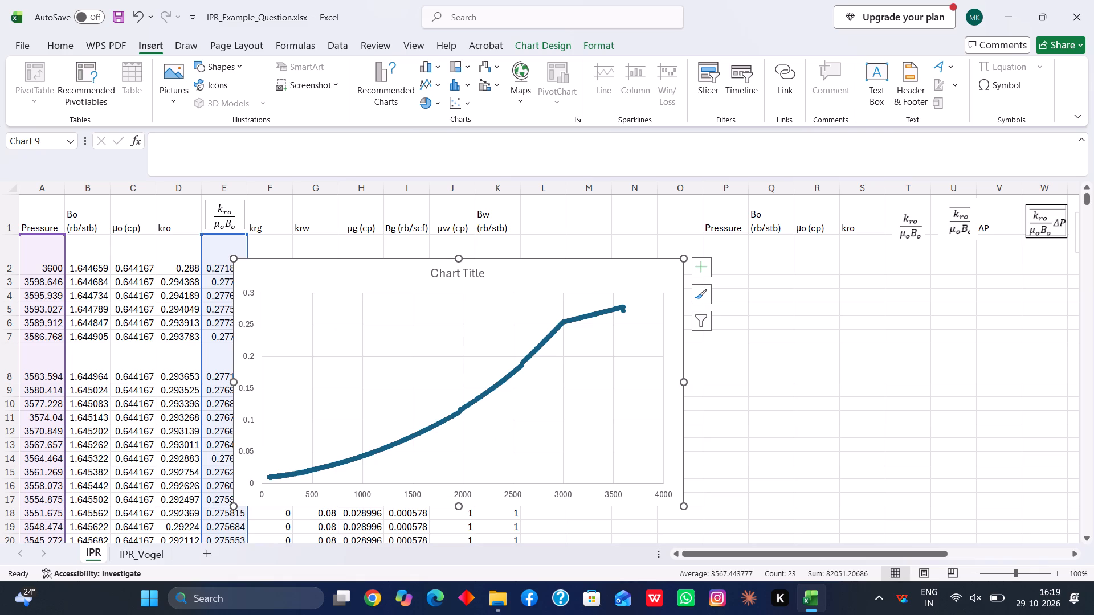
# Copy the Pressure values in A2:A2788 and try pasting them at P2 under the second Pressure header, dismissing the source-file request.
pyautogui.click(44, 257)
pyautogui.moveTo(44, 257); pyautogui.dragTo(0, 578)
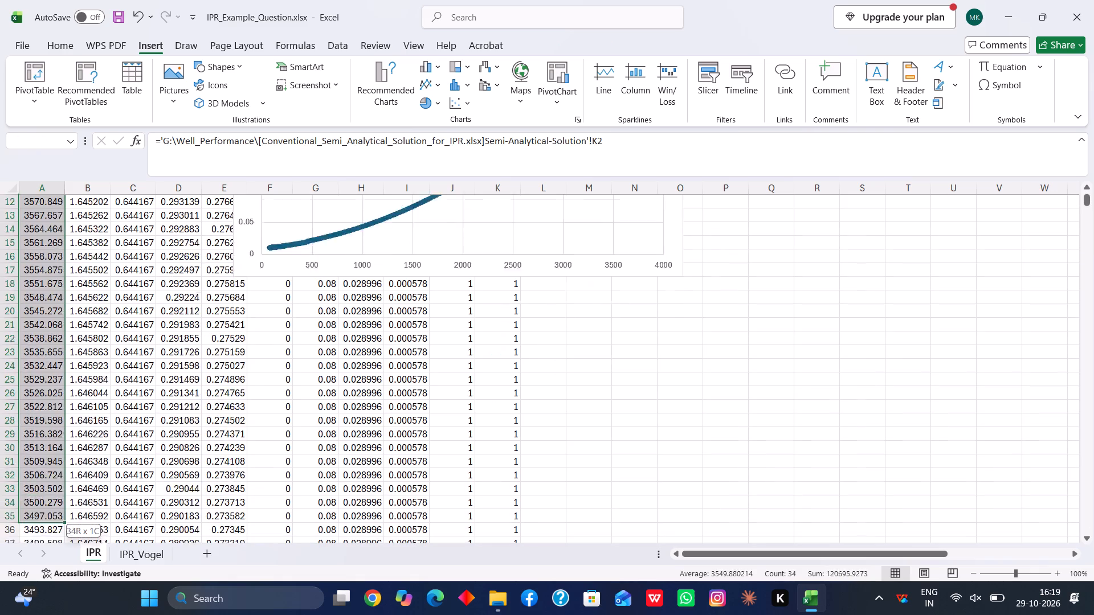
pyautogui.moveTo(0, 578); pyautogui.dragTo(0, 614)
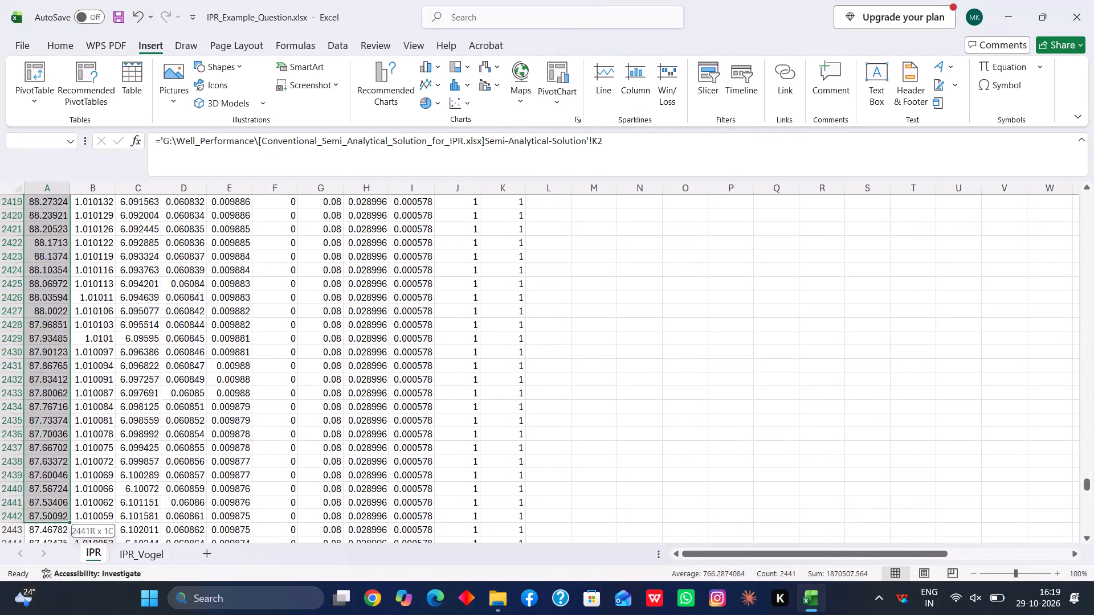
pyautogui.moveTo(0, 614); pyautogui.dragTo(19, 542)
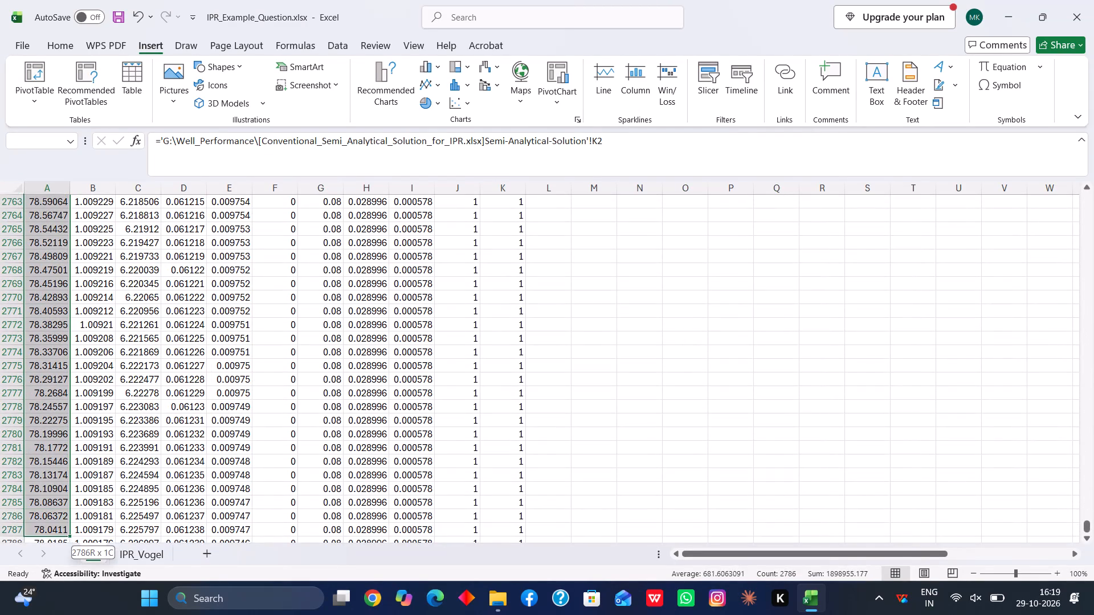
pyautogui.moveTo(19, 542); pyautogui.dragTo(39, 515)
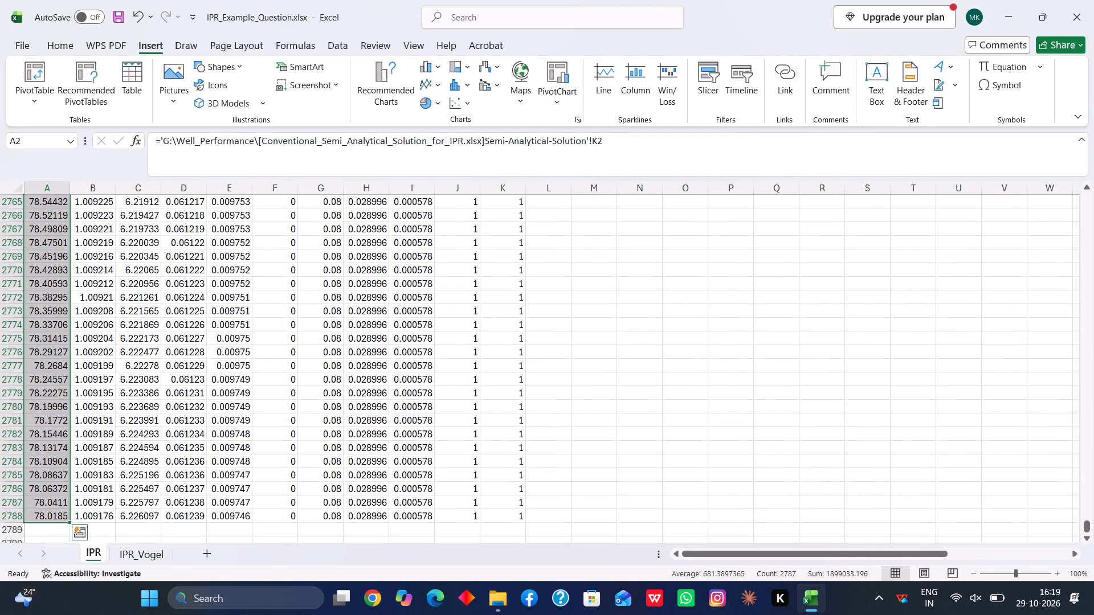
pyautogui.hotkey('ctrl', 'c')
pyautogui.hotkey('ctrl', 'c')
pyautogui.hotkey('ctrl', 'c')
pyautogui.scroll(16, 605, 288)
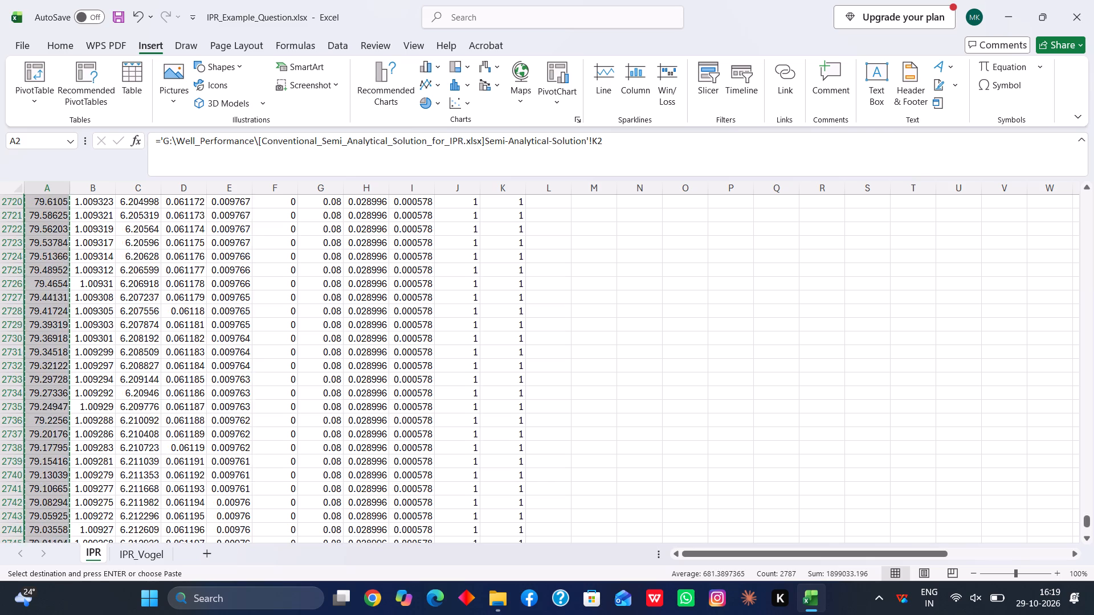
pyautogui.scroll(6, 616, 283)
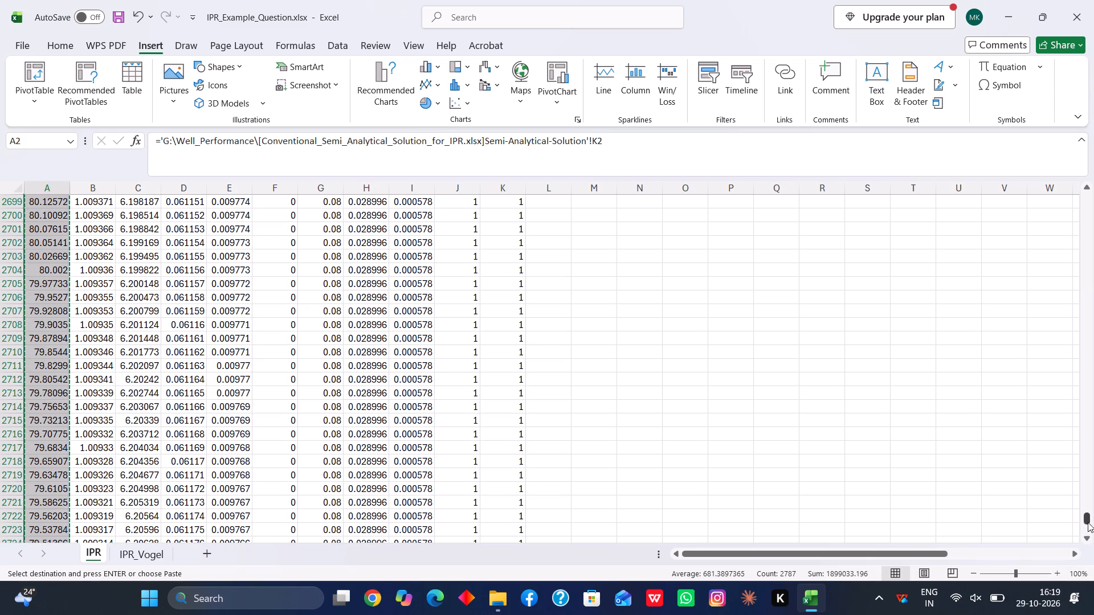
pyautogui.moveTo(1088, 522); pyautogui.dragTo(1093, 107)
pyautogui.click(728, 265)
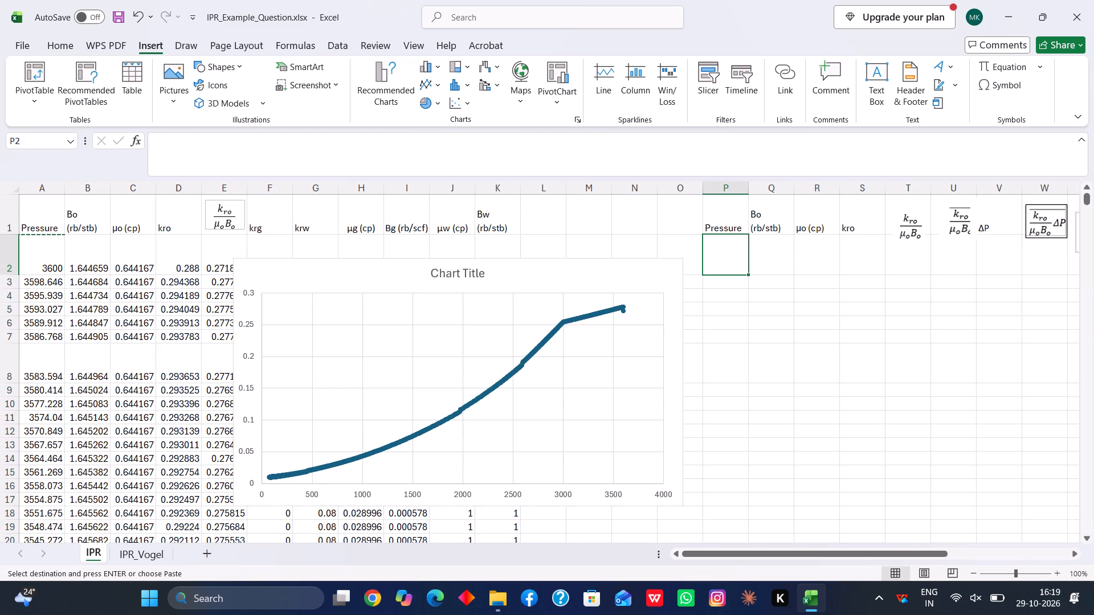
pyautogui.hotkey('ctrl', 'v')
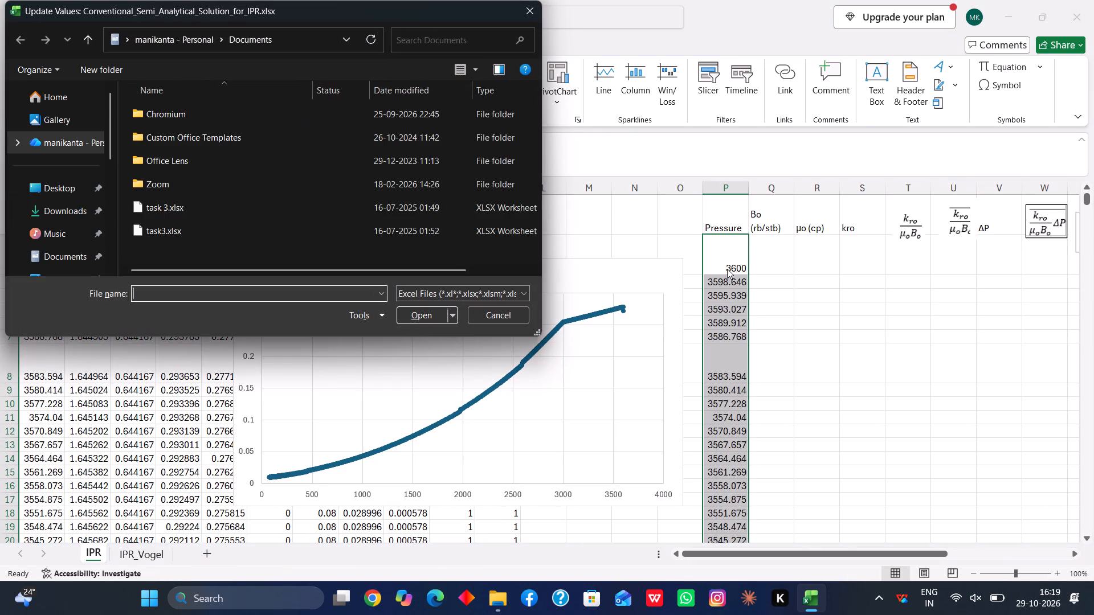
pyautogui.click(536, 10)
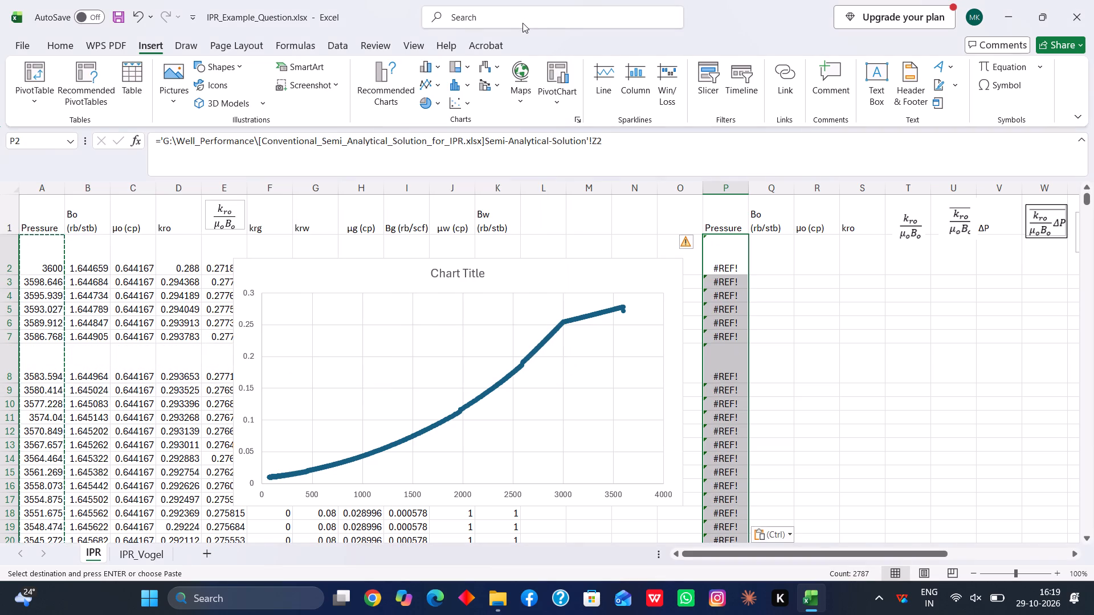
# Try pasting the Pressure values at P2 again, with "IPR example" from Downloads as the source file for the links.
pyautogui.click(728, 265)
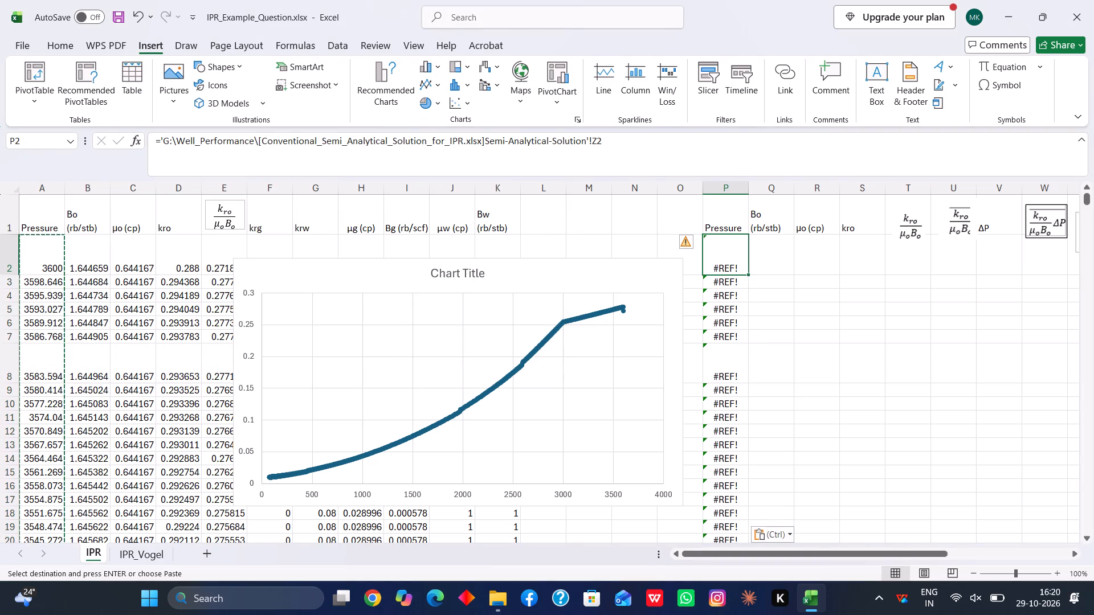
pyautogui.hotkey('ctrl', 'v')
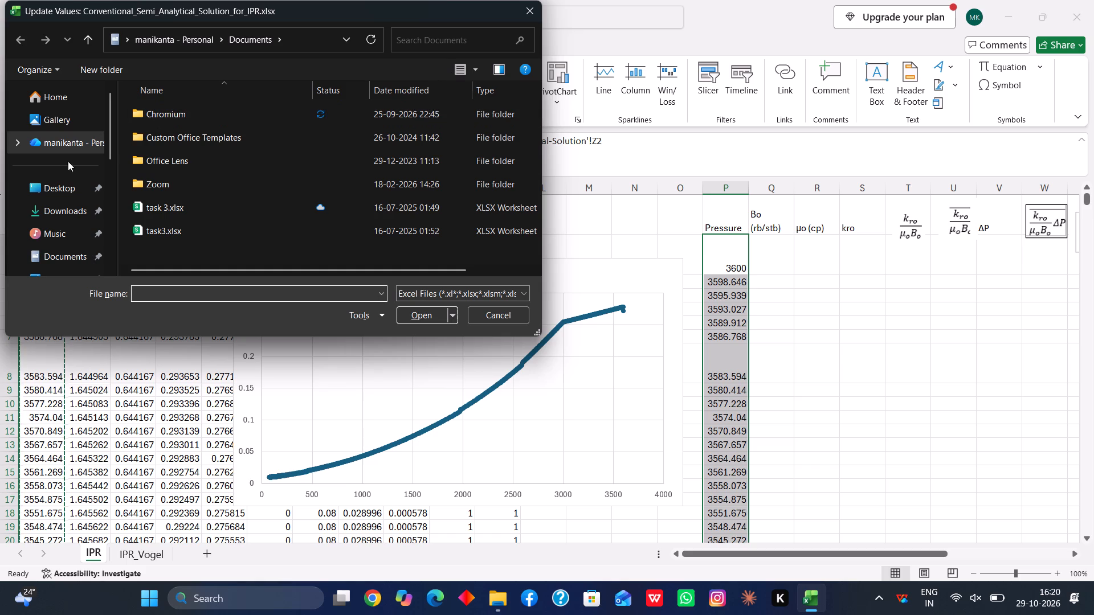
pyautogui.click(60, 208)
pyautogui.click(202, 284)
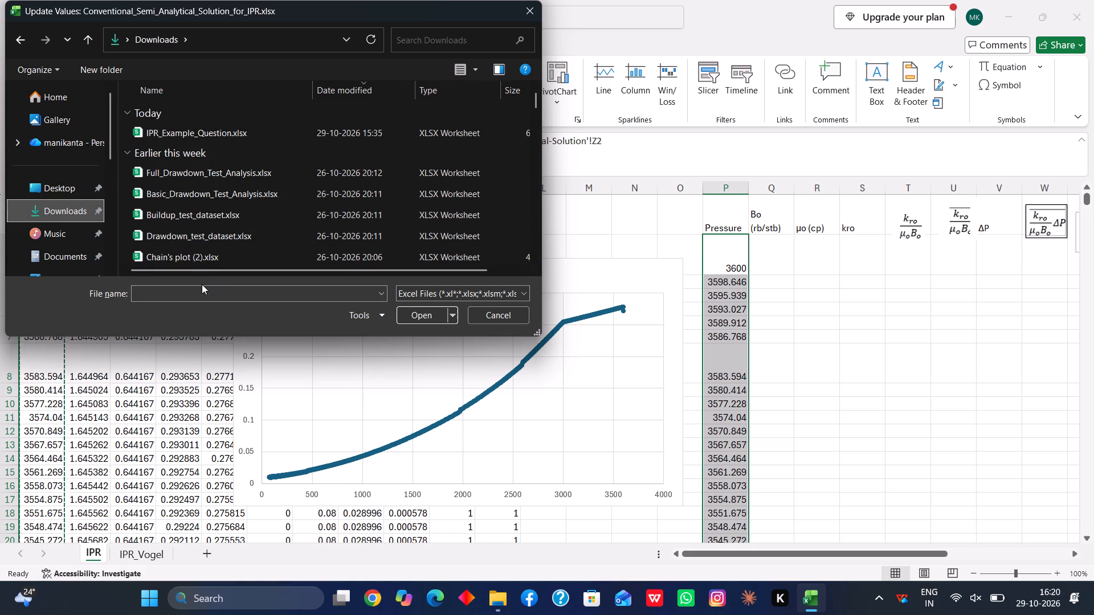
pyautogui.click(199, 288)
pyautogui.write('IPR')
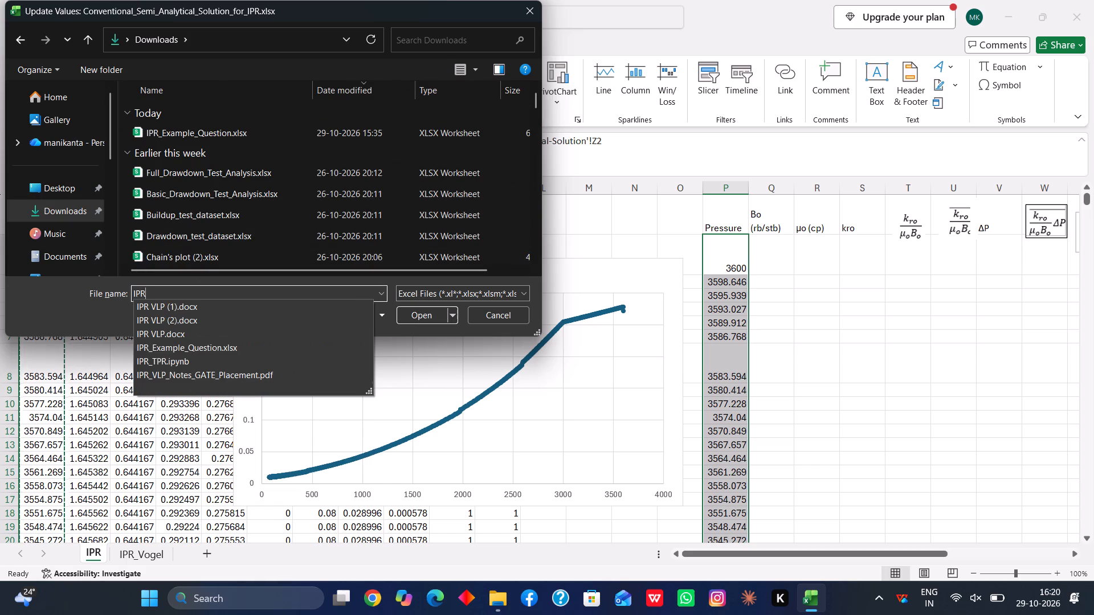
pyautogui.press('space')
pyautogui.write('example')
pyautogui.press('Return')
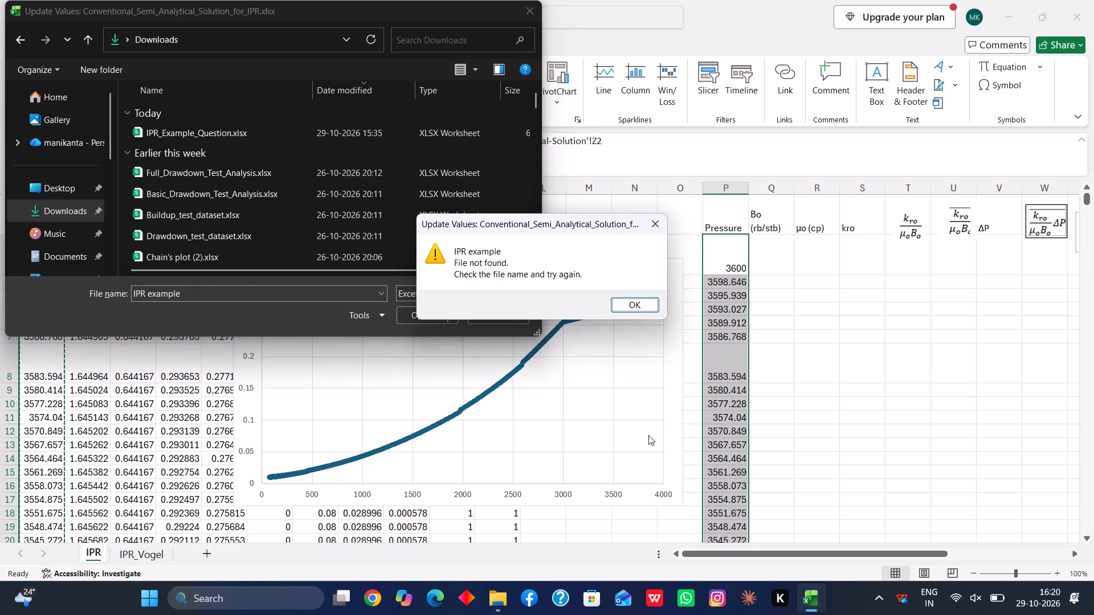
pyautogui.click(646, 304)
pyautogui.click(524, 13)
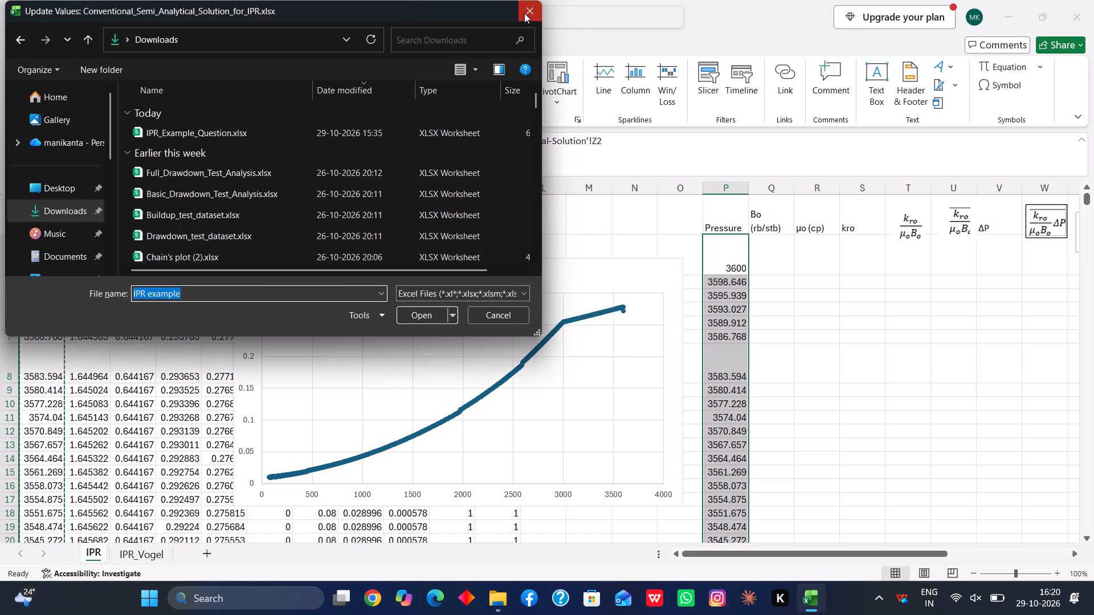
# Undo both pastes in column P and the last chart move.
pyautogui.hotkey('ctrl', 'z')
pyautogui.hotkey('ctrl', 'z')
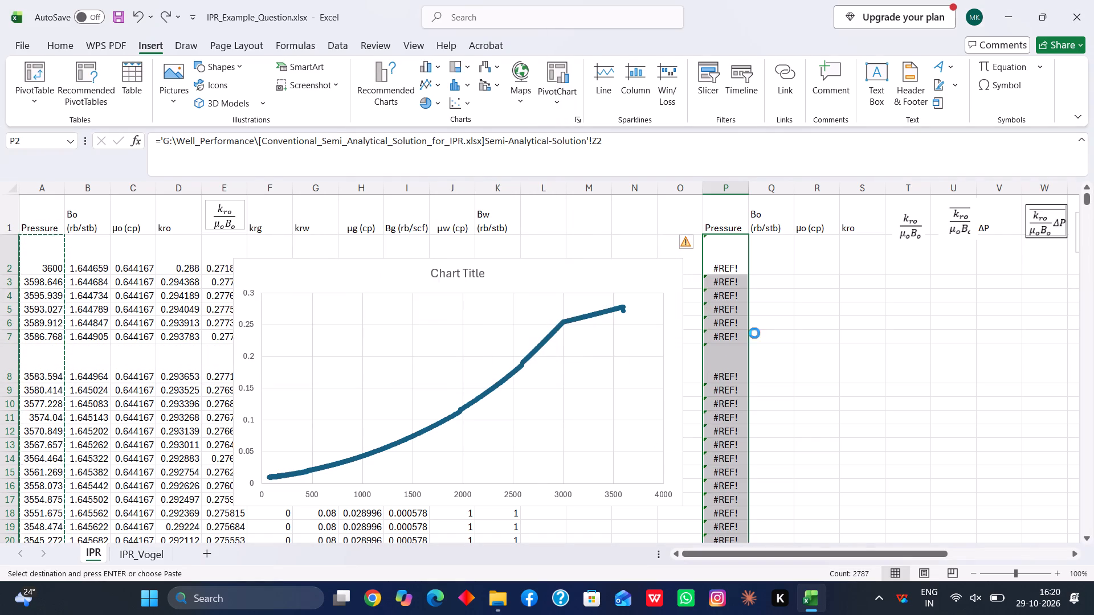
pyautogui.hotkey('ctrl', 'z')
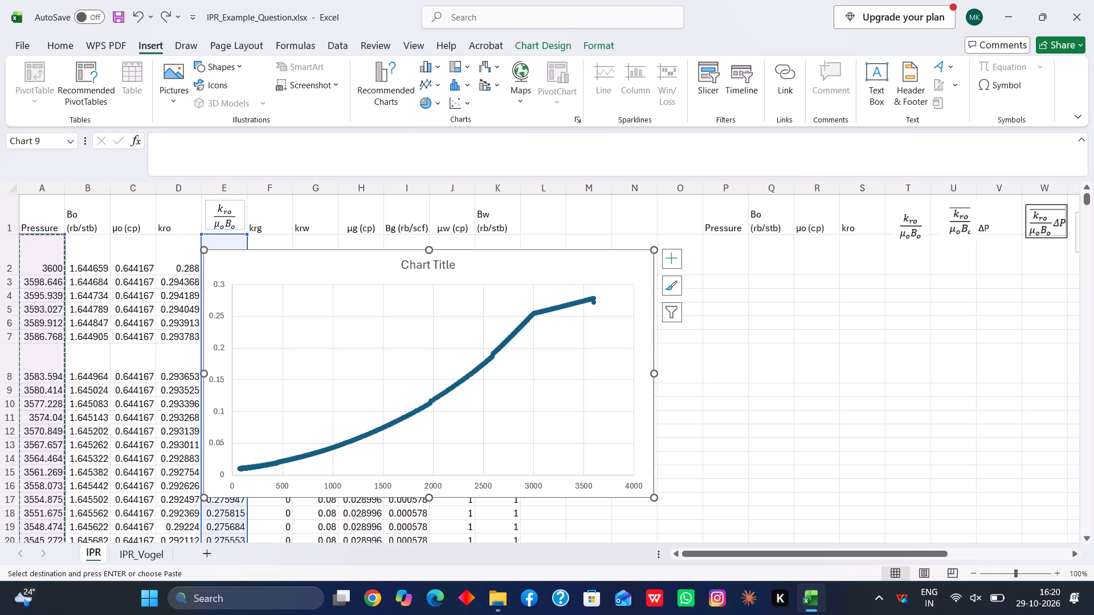
# Copy the Pressure values in A2:A2788 again and select P2 under the second Pressure header as the destination.
pyautogui.click(50, 261)
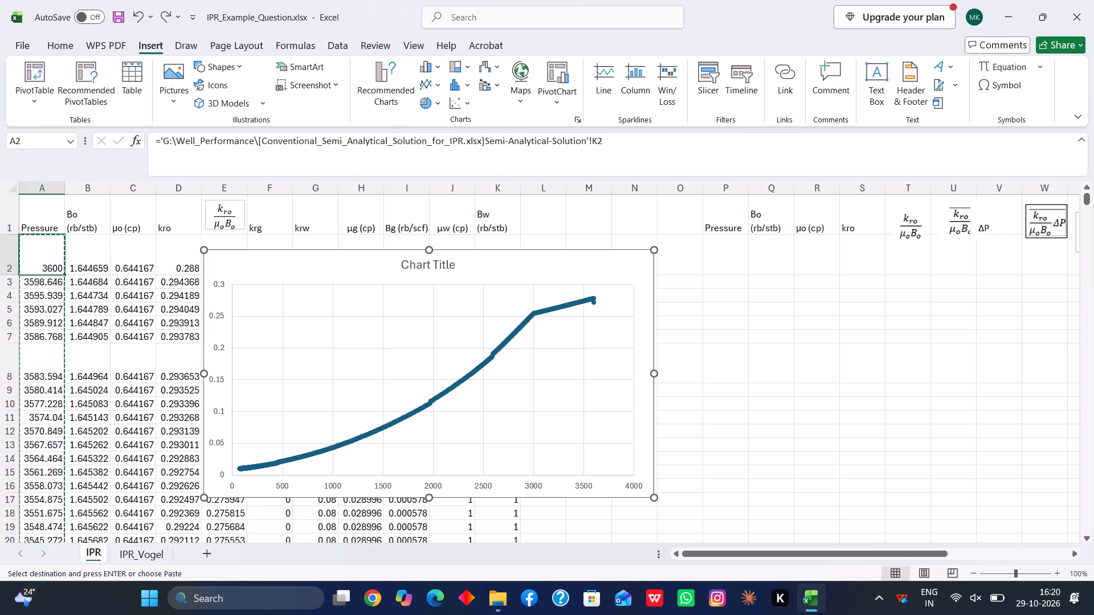
pyautogui.hotkey('ctrl', 'shift', 'Down')
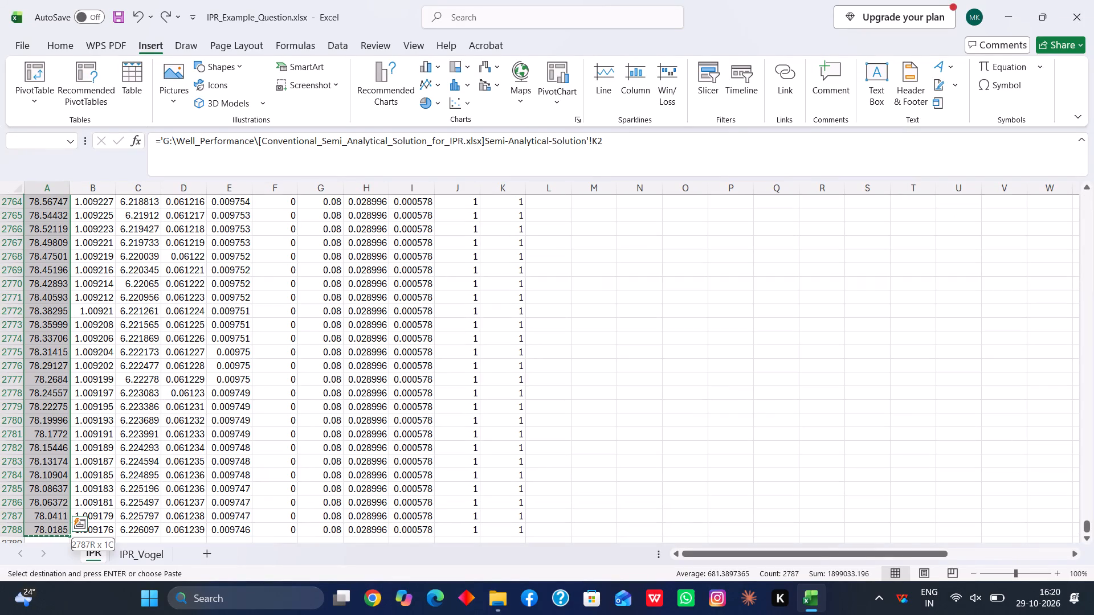
pyautogui.hotkey('ctrl', 'c')
pyautogui.hotkey('ctrl', 'c')
pyautogui.hotkey('ctrl', 'c')
pyautogui.scroll(3, 670, 404)
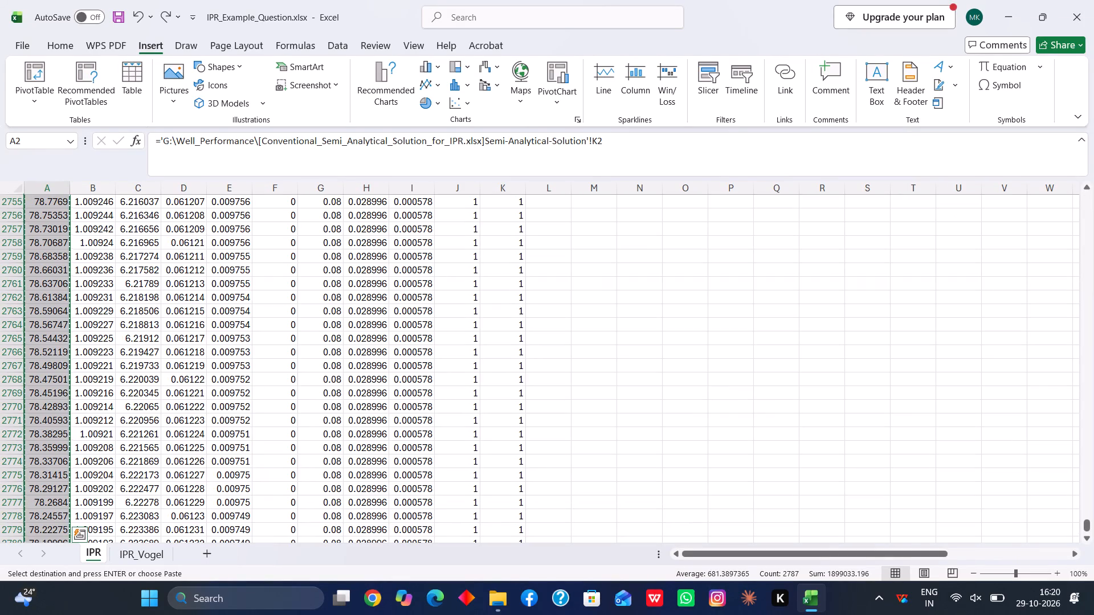
pyautogui.moveTo(1084, 519); pyautogui.dragTo(1069, 122)
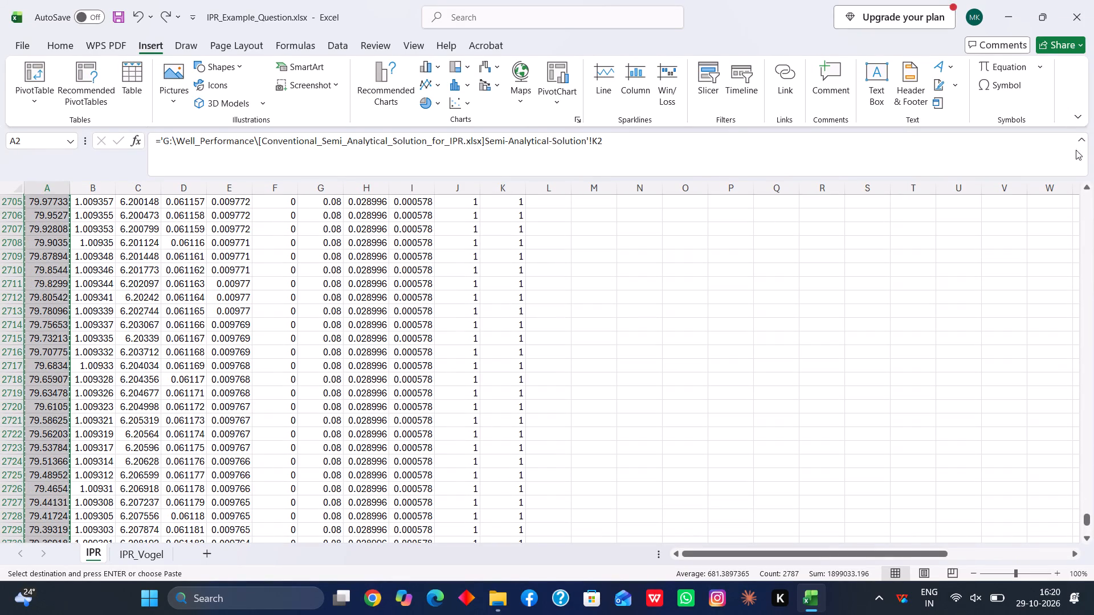
pyautogui.moveTo(1086, 521); pyautogui.dragTo(1093, 161)
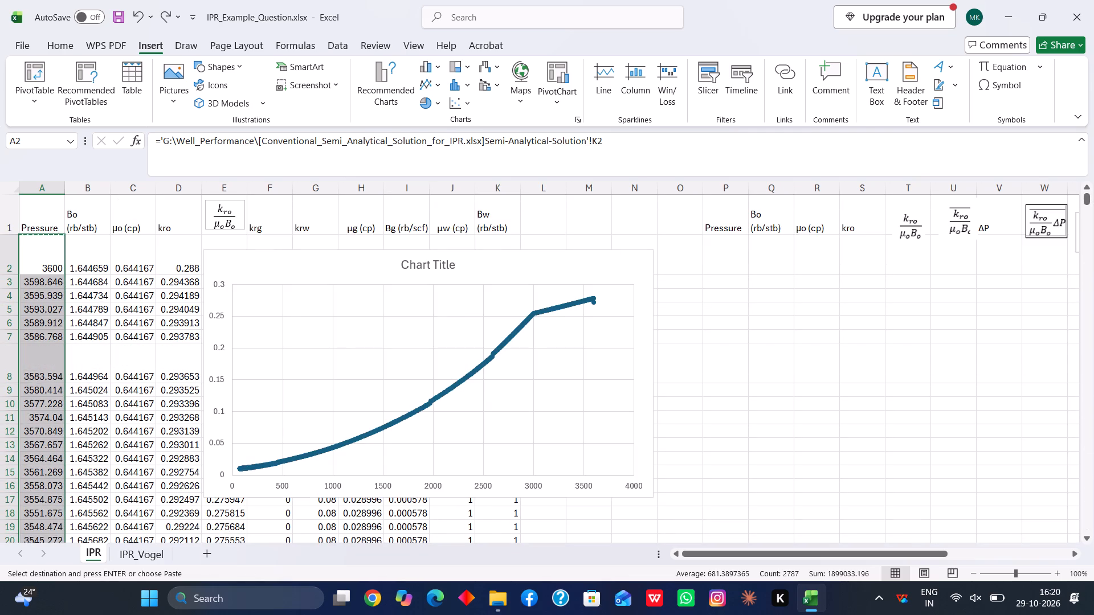
pyautogui.click(730, 256)
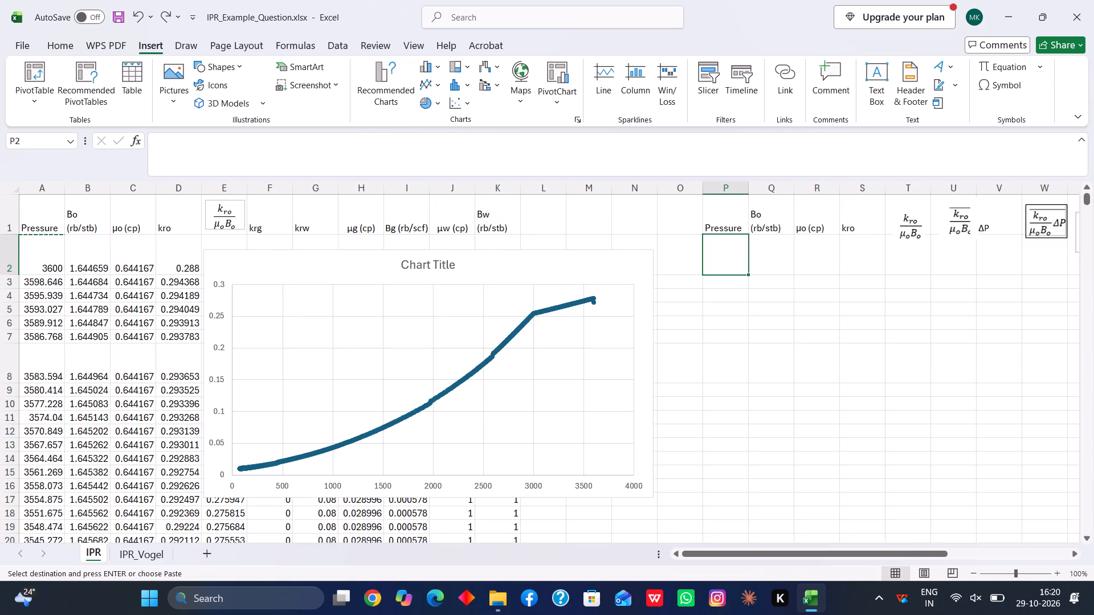
pyautogui.hotkey('alt', 'Tab')
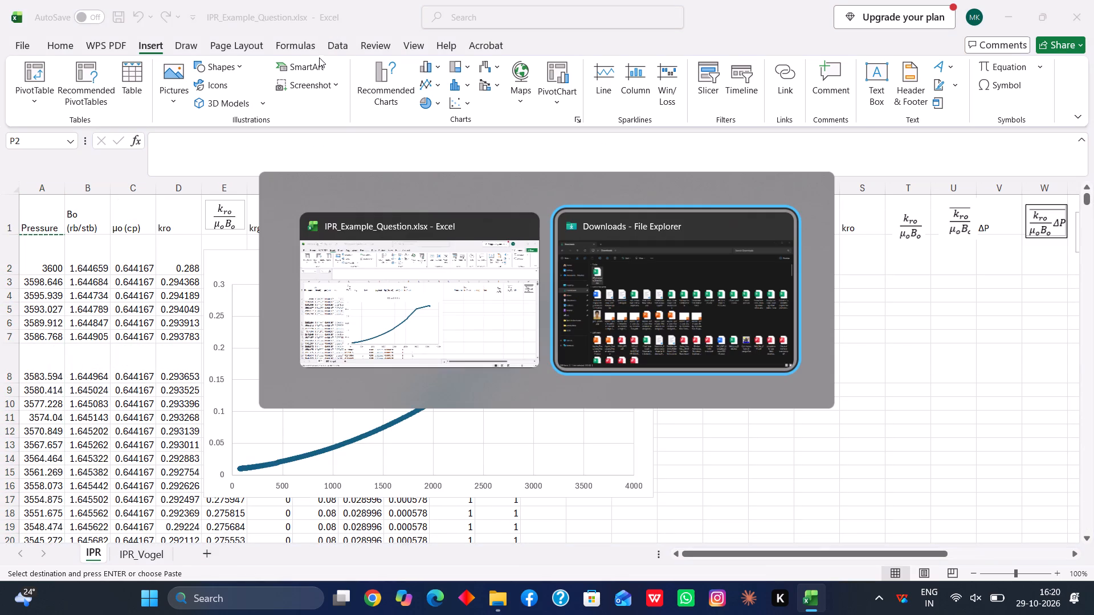
pyautogui.hotkey('alt', 'Tab')
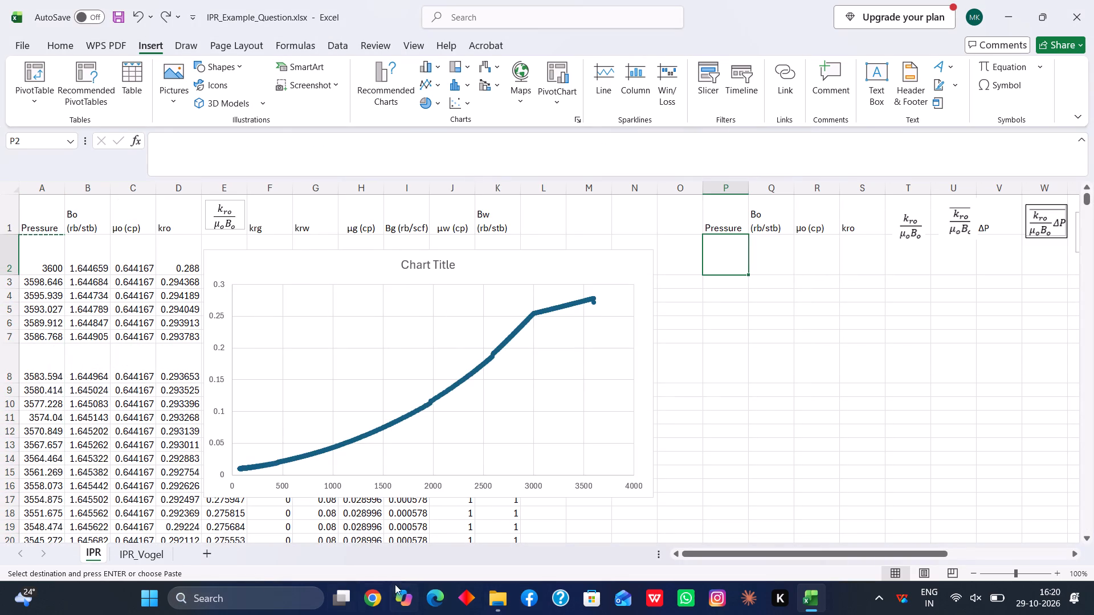
pyautogui.click(381, 599)
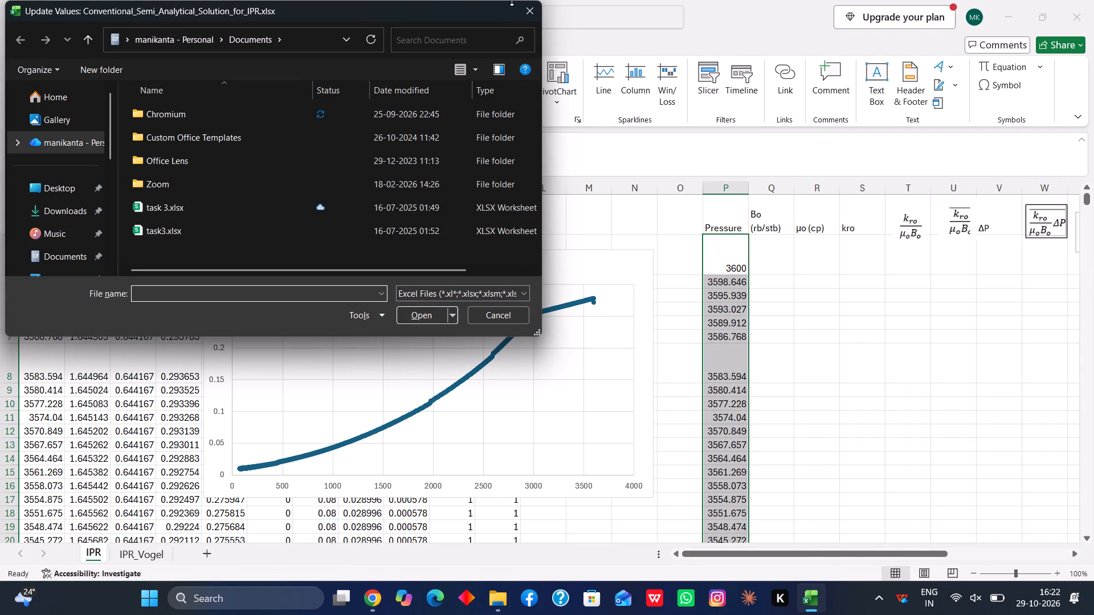
pyautogui.click(71, 208)
pyautogui.click(195, 129)
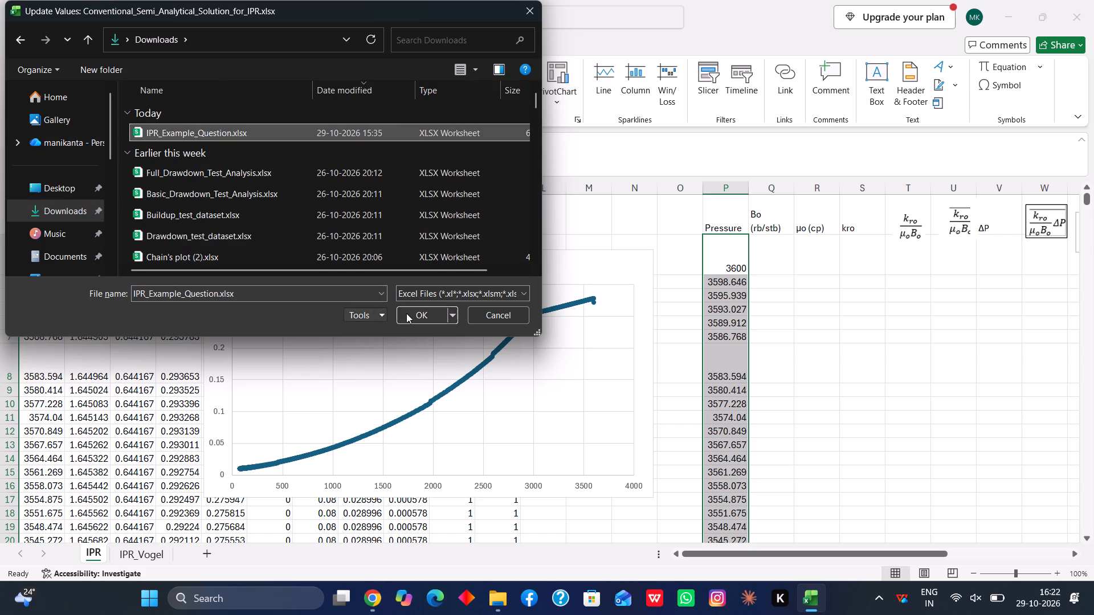
pyautogui.click(406, 313)
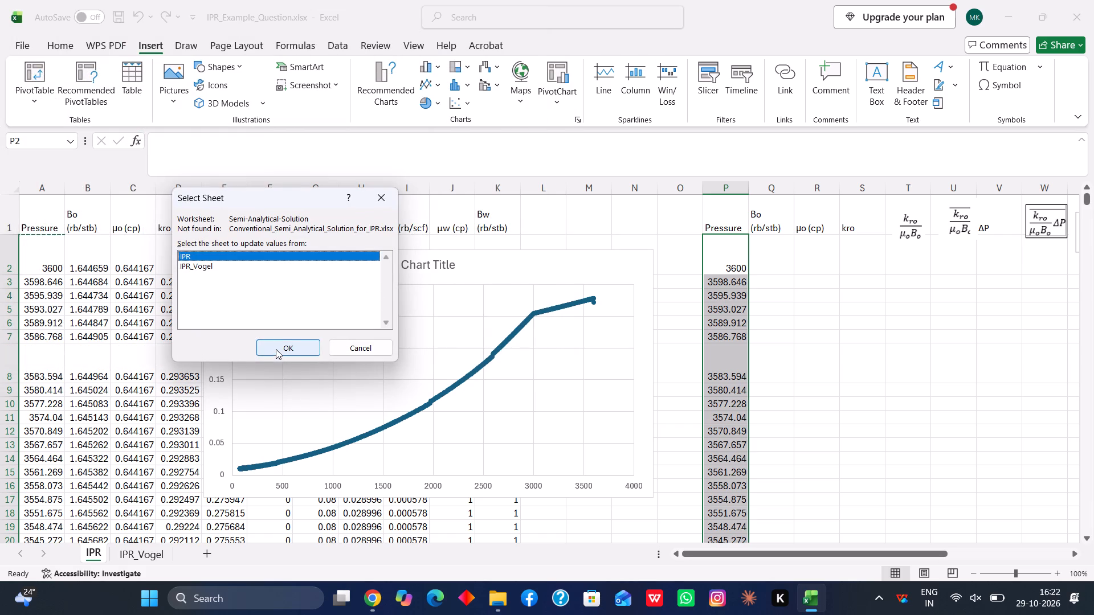
pyautogui.click(276, 349)
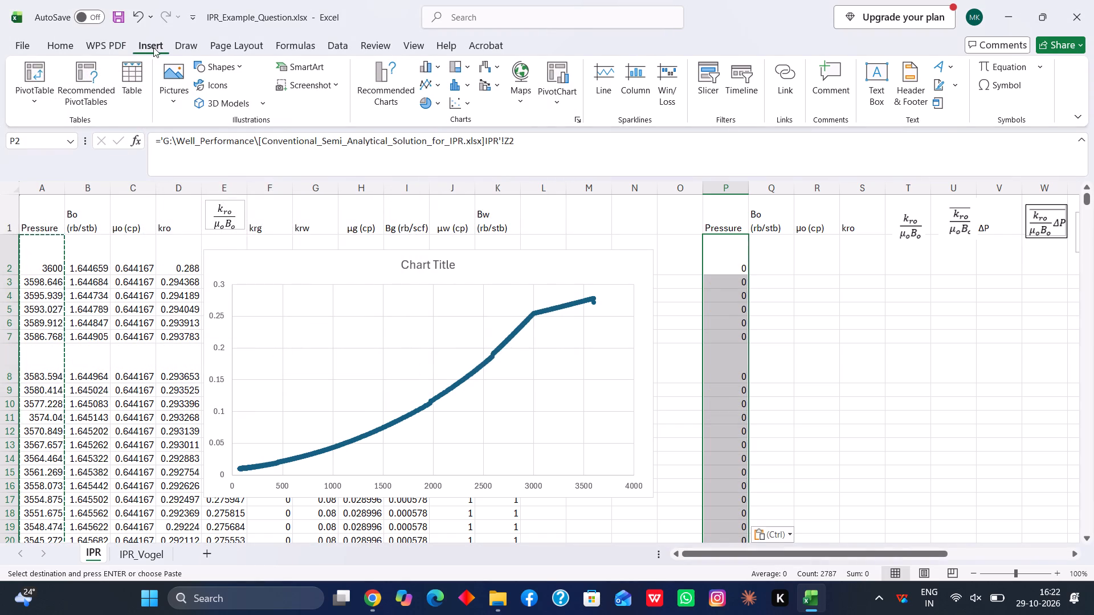
# Bring up the data sorting tools for the pasted Pressure values in column P and dismiss the data import tip.
pyautogui.click(326, 47)
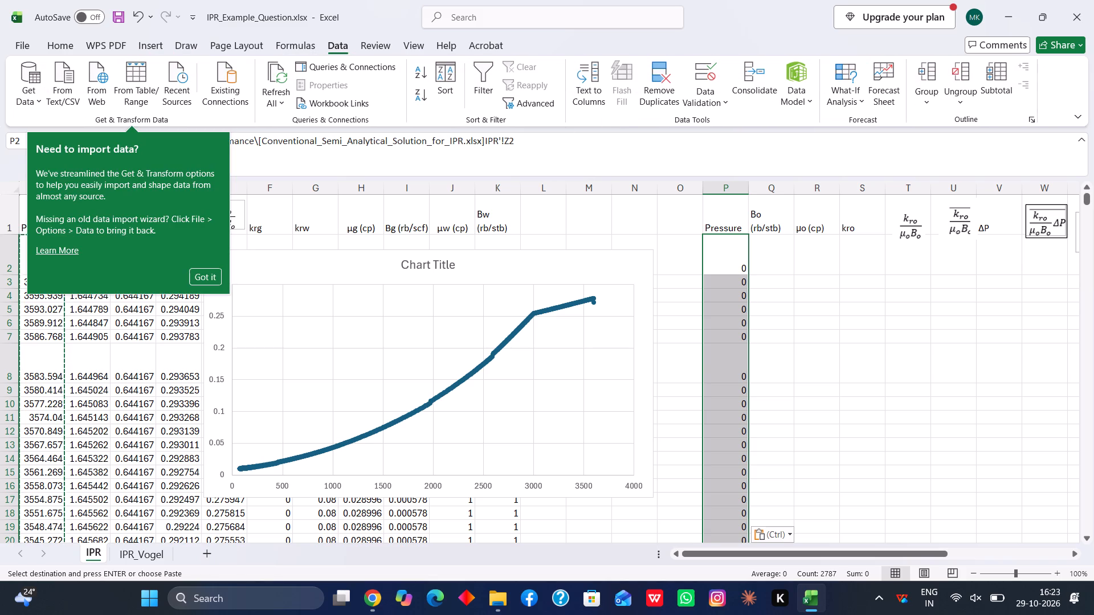
pyautogui.click(207, 282)
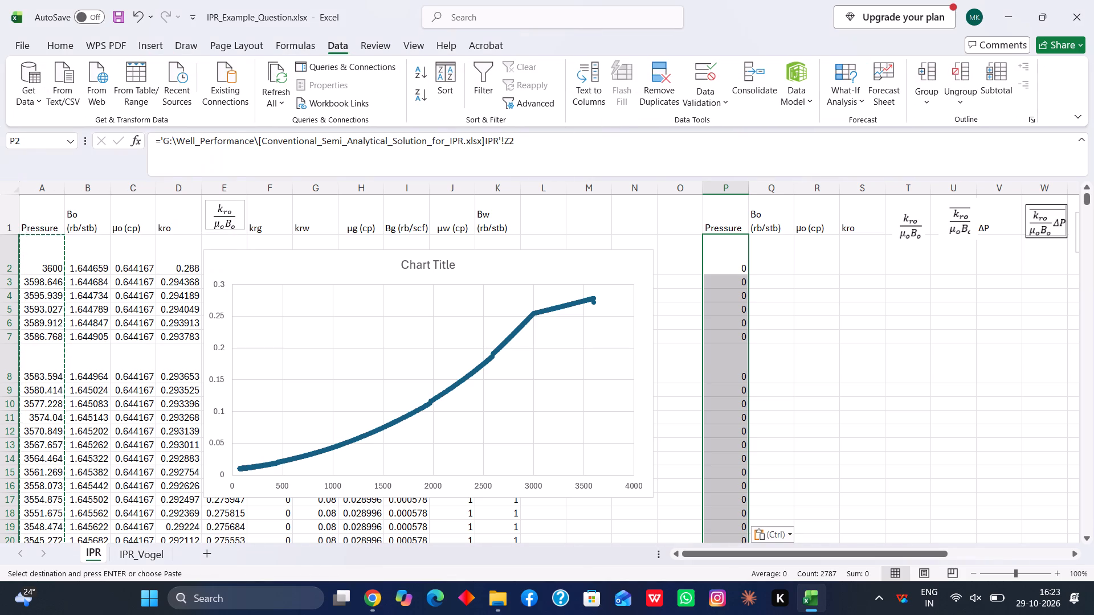
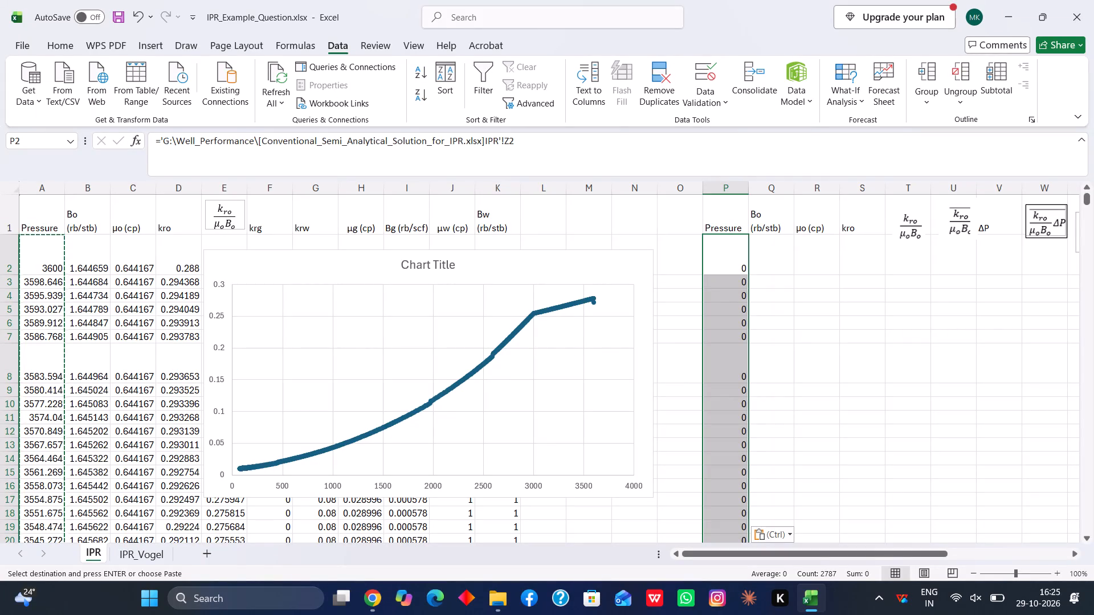
pyautogui.scroll(-7, 742, 356)
pyautogui.scroll(-20, 741, 357)
pyautogui.scroll(-5, 741, 357)
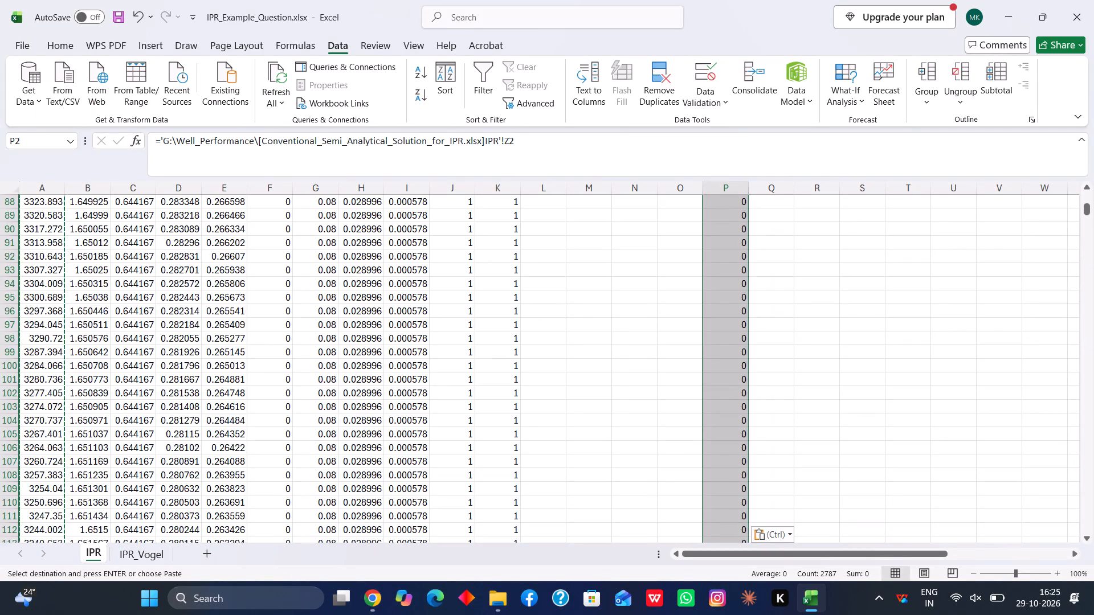
pyautogui.scroll(-20, 741, 357)
pyautogui.scroll(-5, 741, 357)
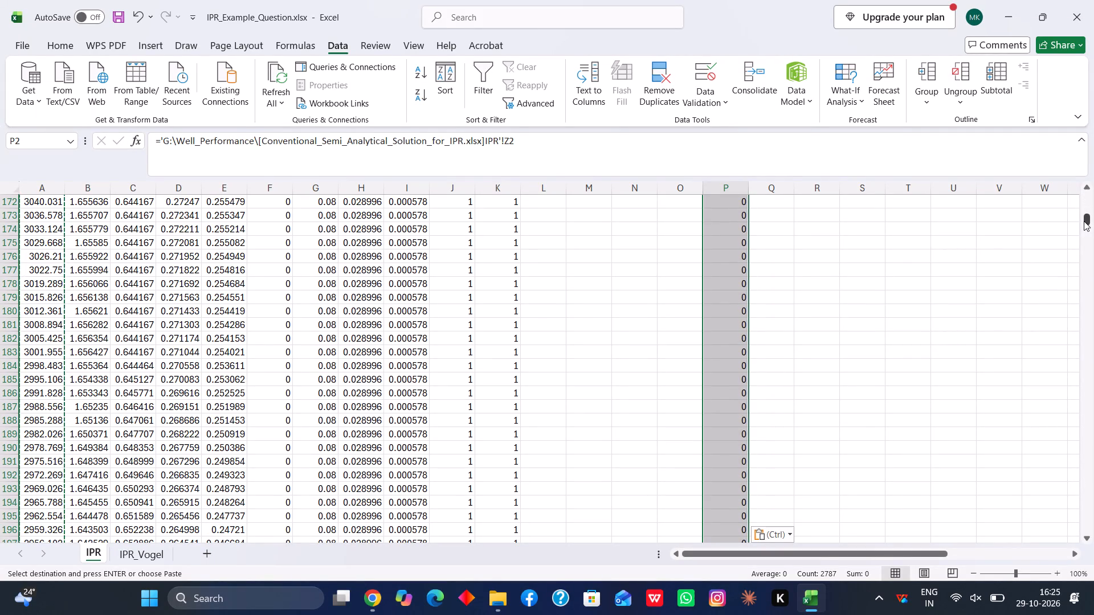
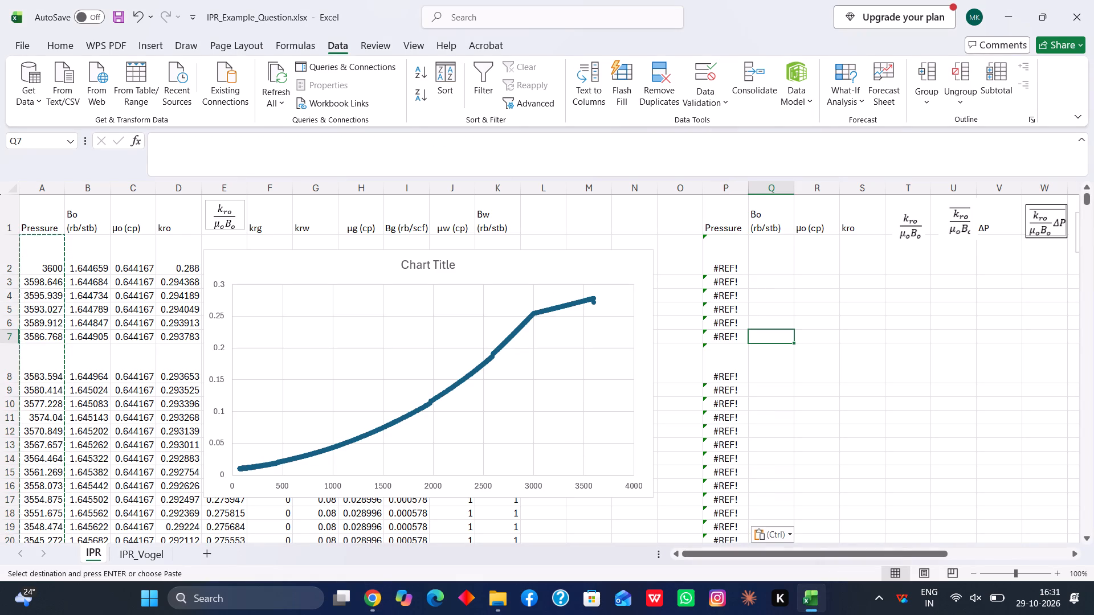
# Select the original Pressure values in column A from A2 down to A18.
pyautogui.click(38, 264)
pyautogui.moveTo(38, 264); pyautogui.dragTo(28, 511)
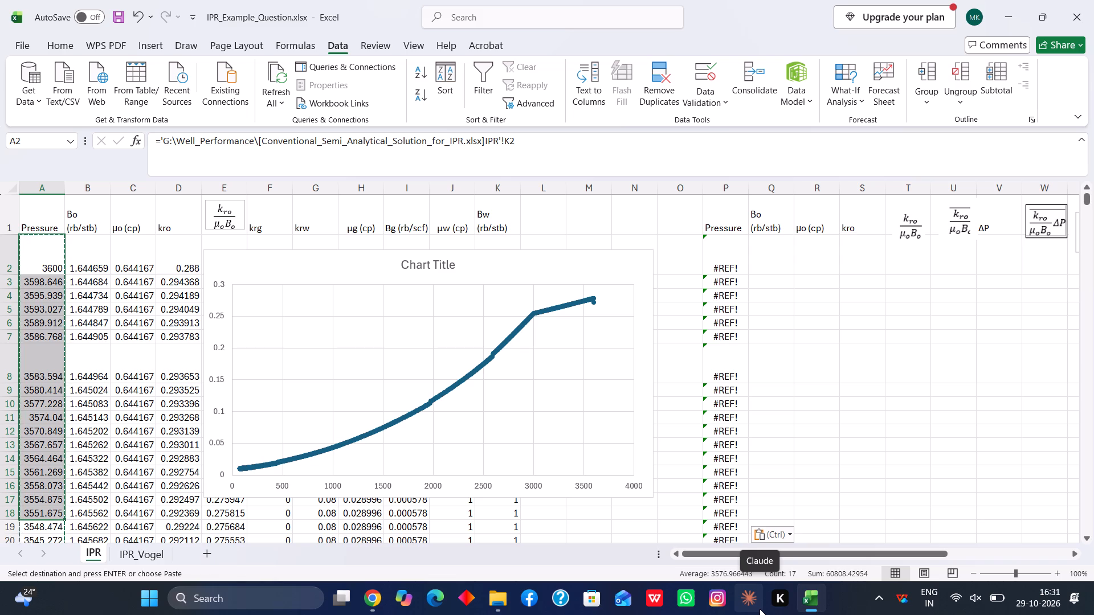
# Examine the IPR sheet's second table and reservoir data block, including the integral's formula in AB2 beside its equation picture.
pyautogui.click(811, 306)
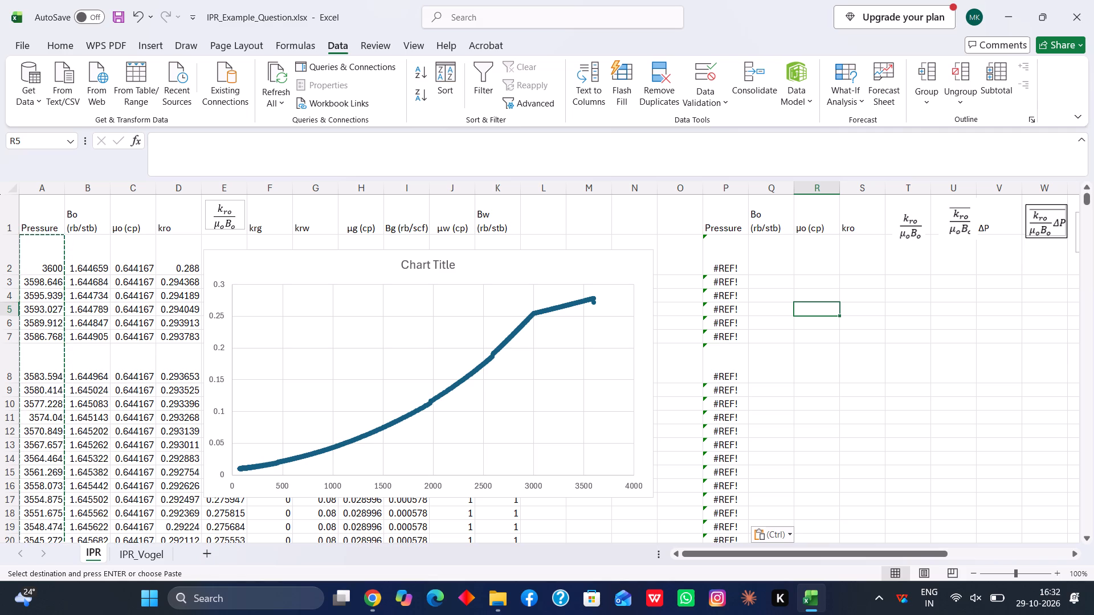
pyautogui.hscroll(-6, 811, 306)
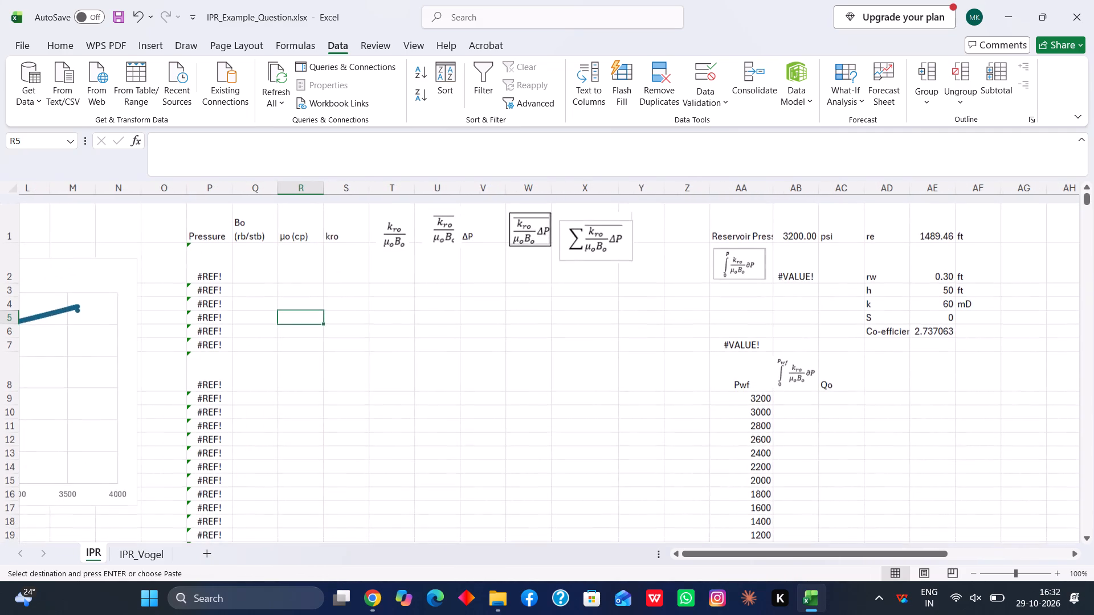
pyautogui.hscroll(-1, 811, 306)
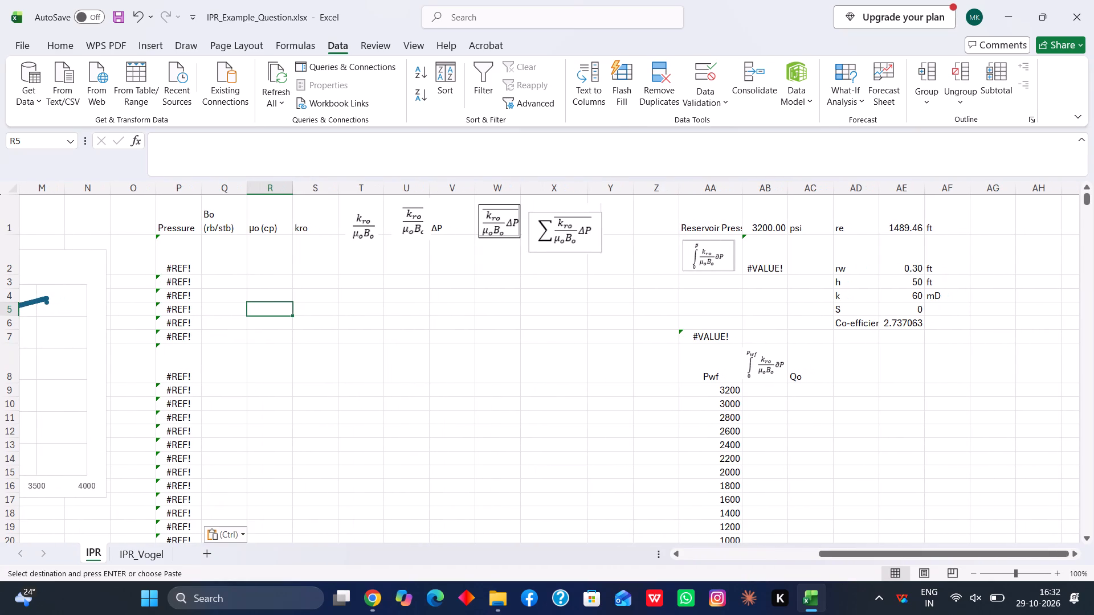
pyautogui.hscroll(-1, 811, 306)
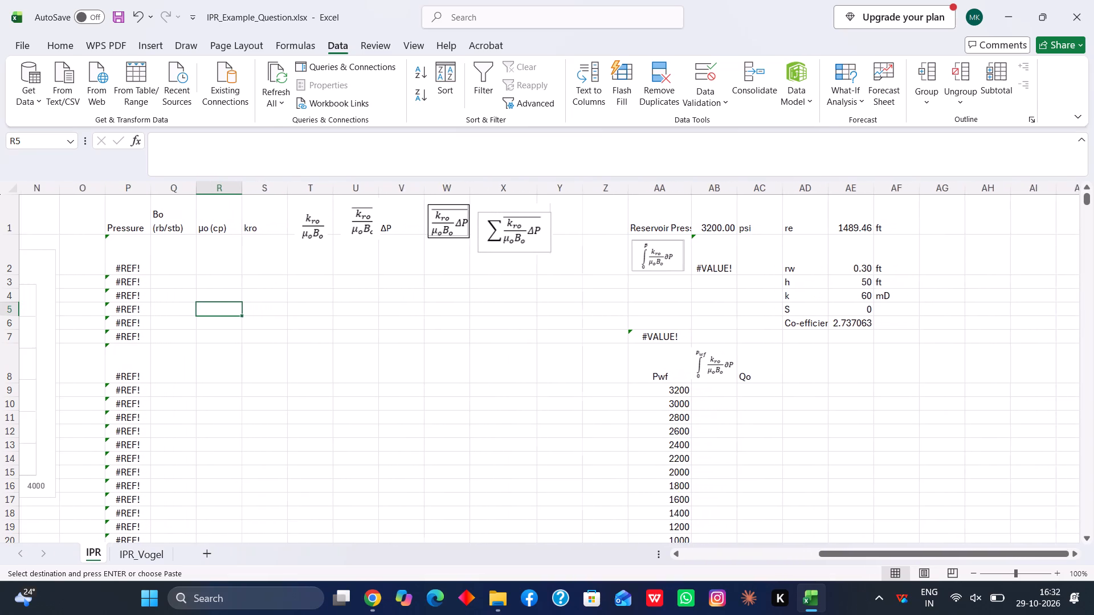
pyautogui.hscroll(-2, 811, 306)
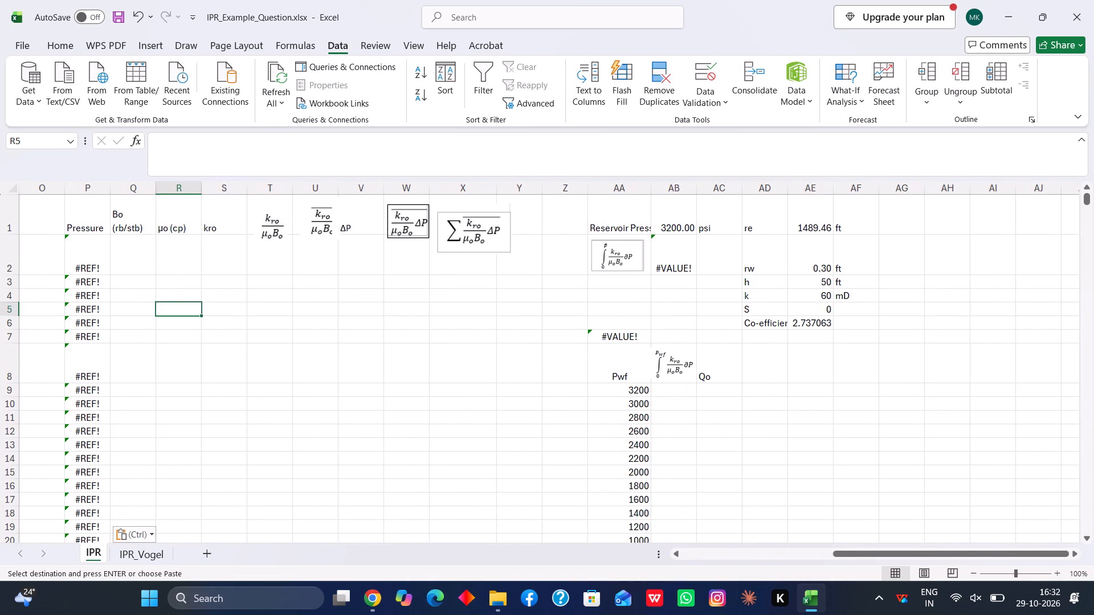
pyautogui.click(617, 263)
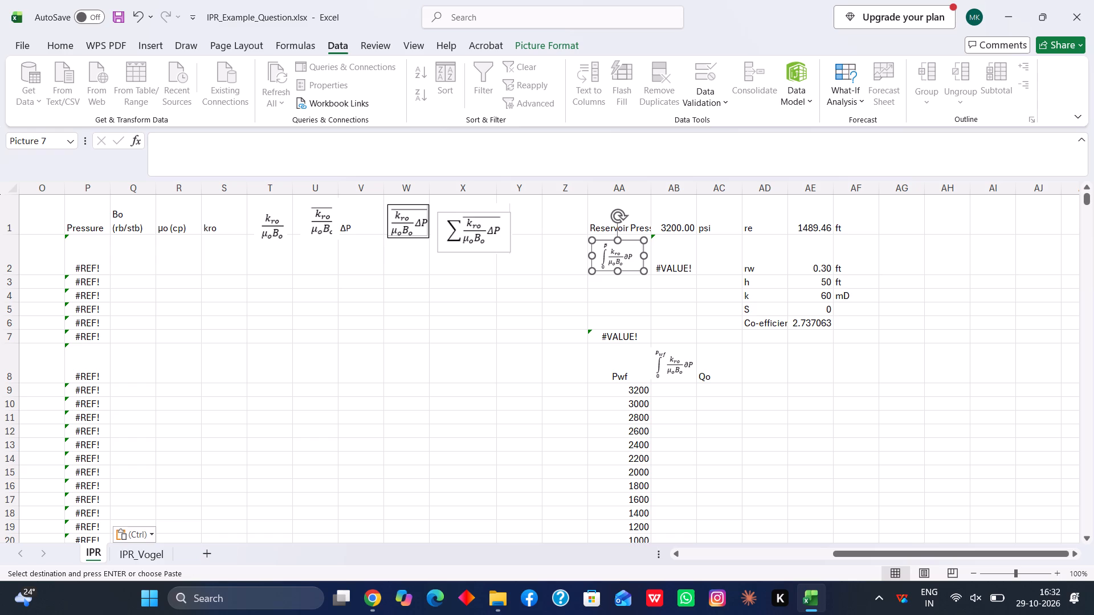
pyautogui.click(679, 258)
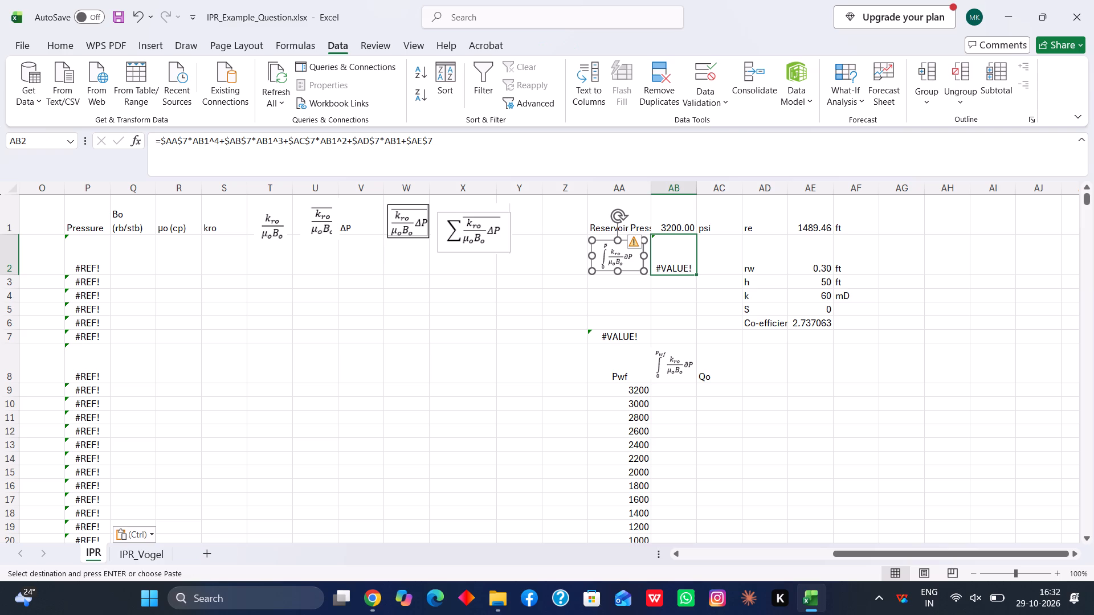
pyautogui.hscroll(3, 348, 248)
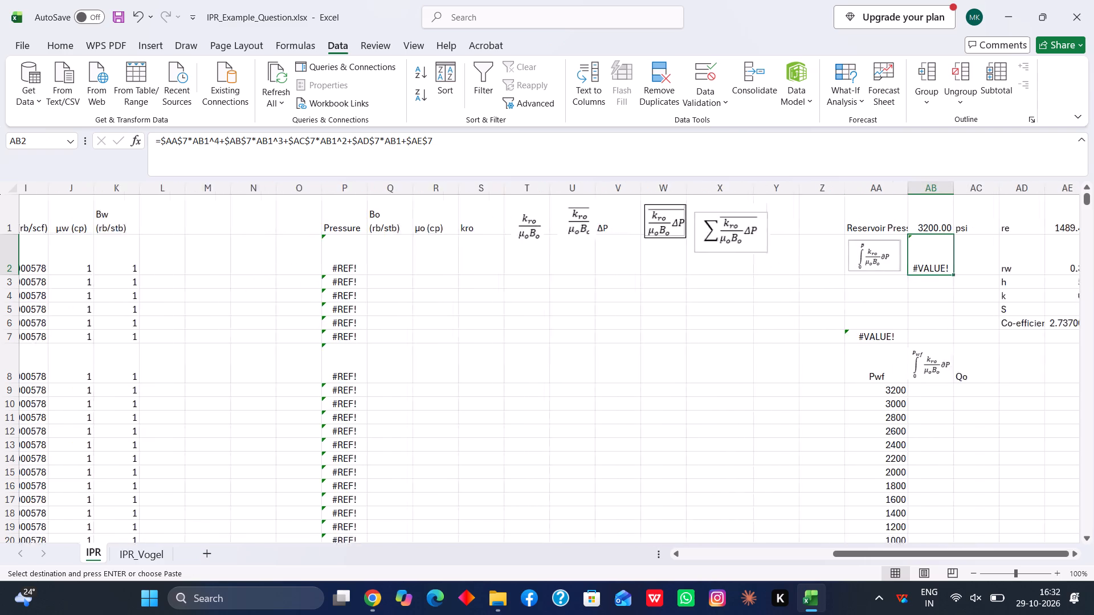
pyautogui.hscroll(-2, 348, 248)
pyautogui.hscroll(7, 348, 248)
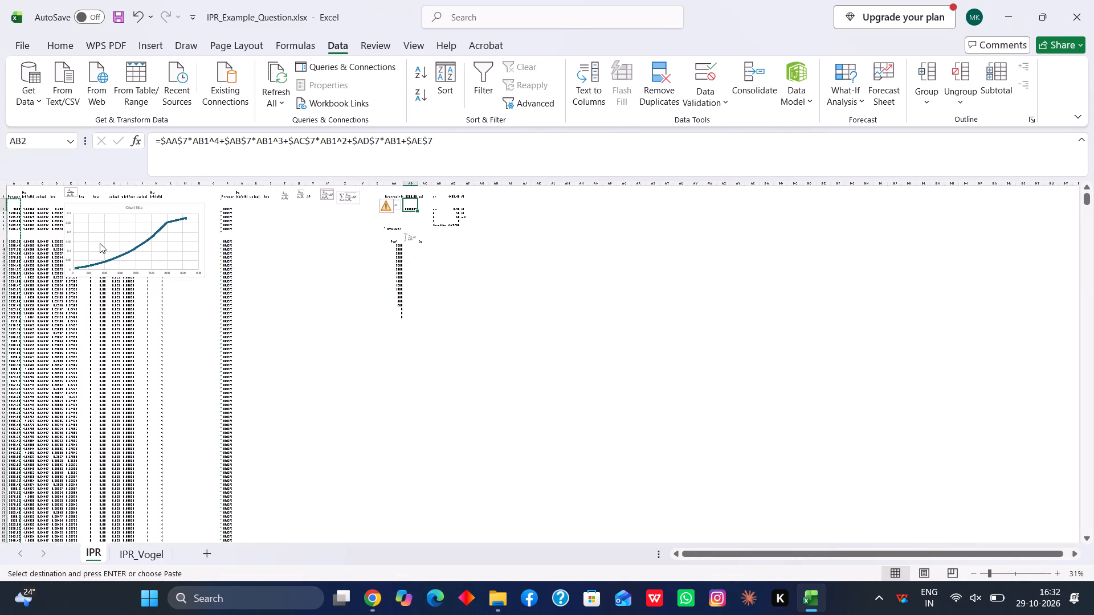
# Inspect the source ranges of the chart's plotted series, and return to the reservoir data block around AB5.
pyautogui.click(100, 243)
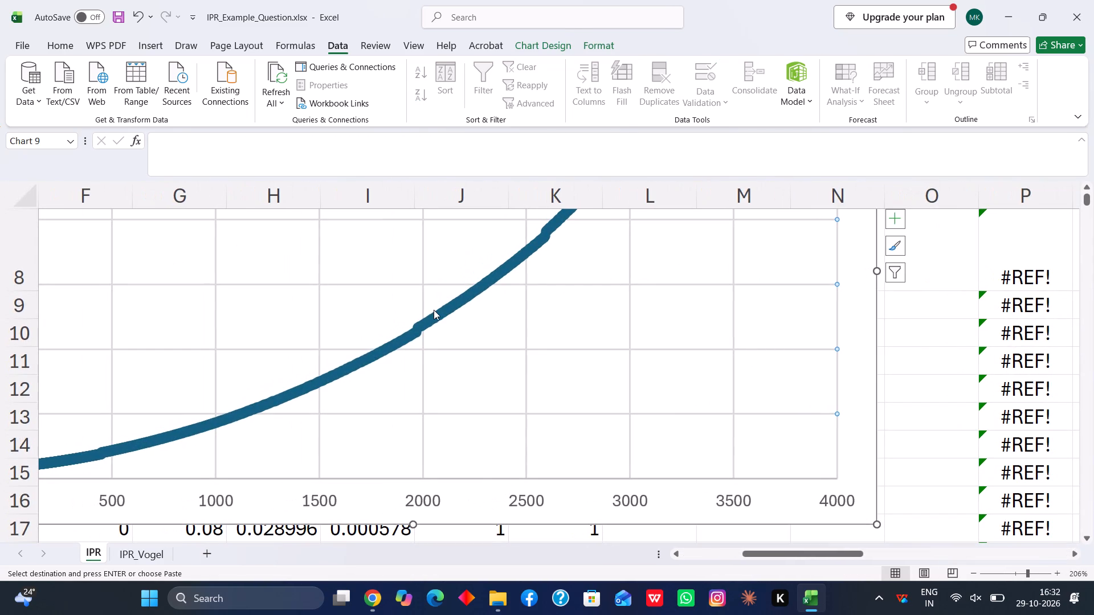
pyautogui.click(442, 316)
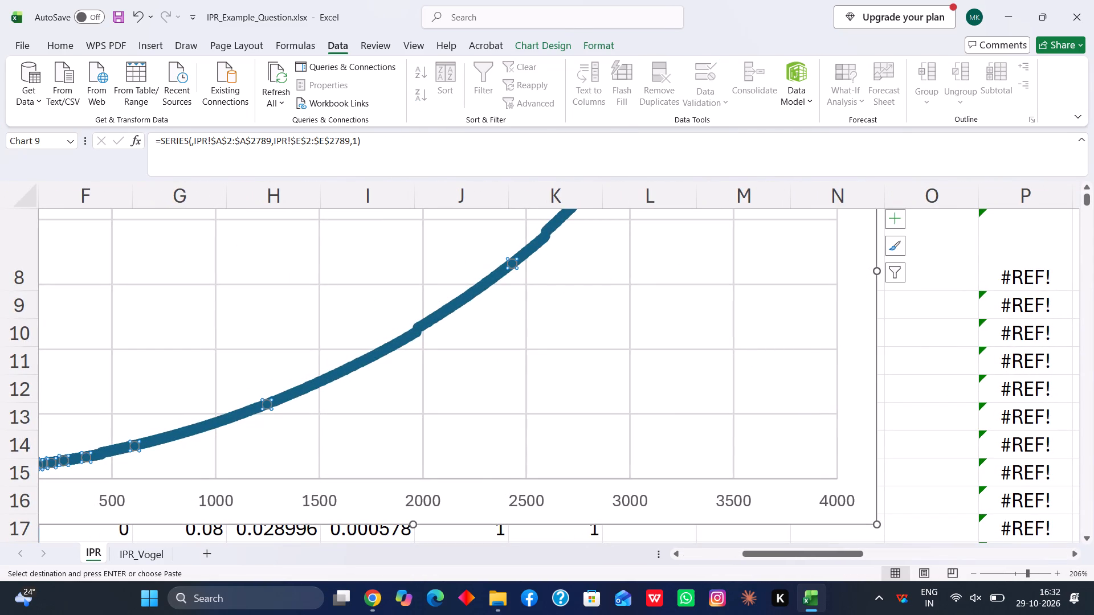
pyautogui.hscroll(-6, 553, 252)
pyautogui.scroll(3, 553, 252)
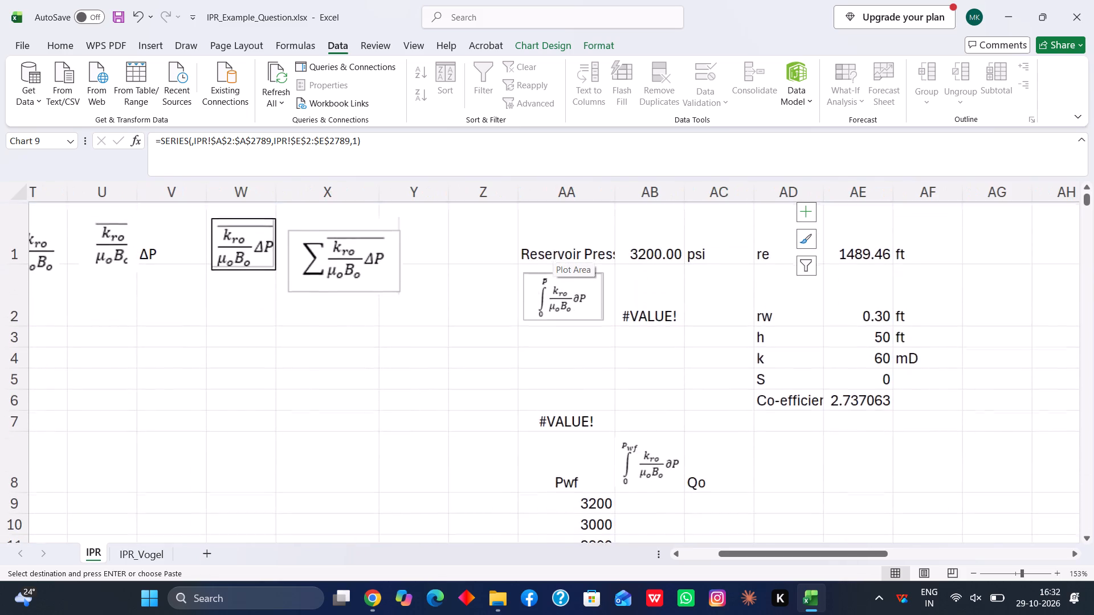
pyautogui.click(689, 387)
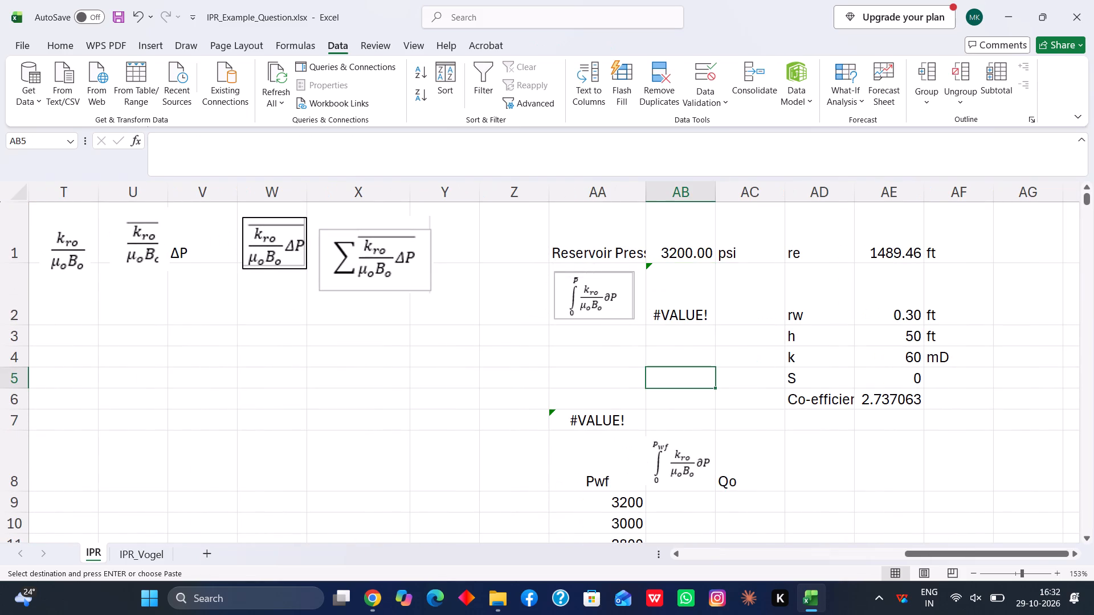
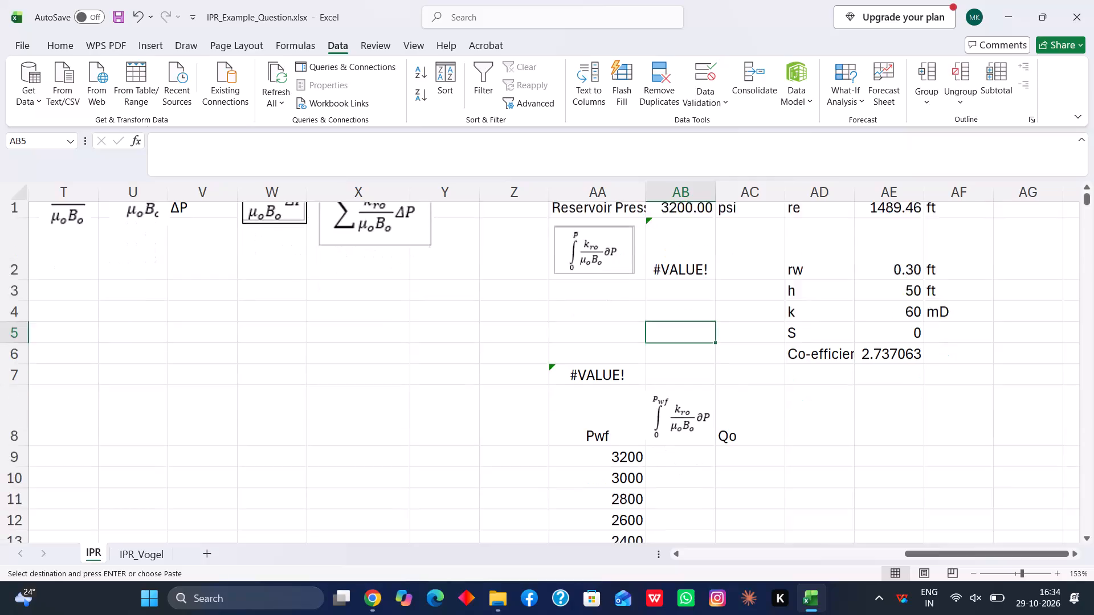
# Enter the note "327 answer" in cell AB3, directly below the reservoir-pressure integral's formula cell.
pyautogui.scroll(-2, 573, 470)
pyautogui.scroll(5, 581, 457)
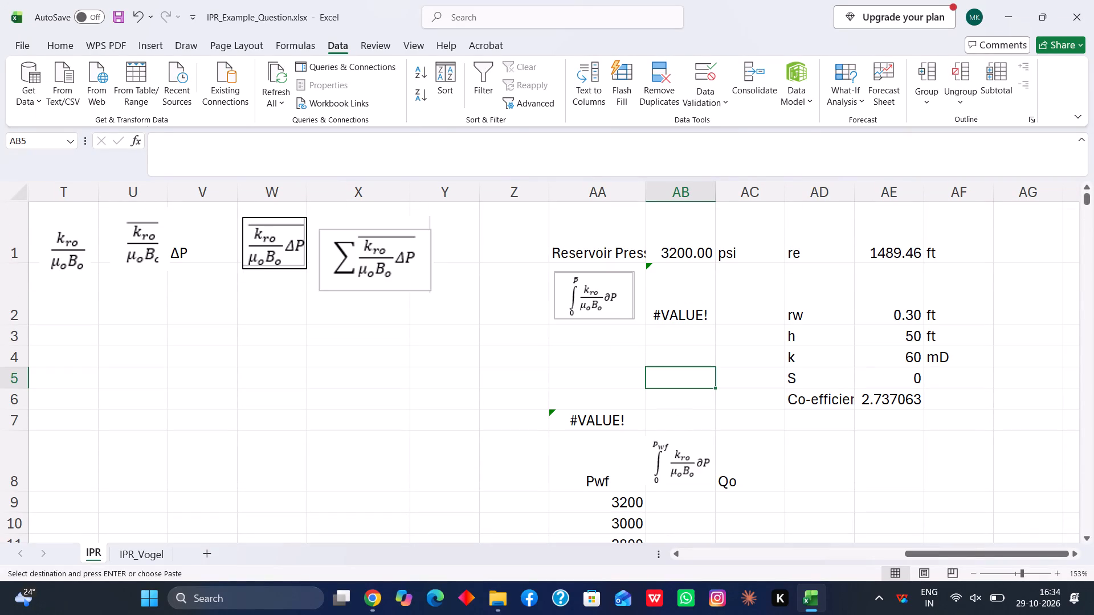
pyautogui.scroll(2, 550, 465)
pyautogui.click(688, 282)
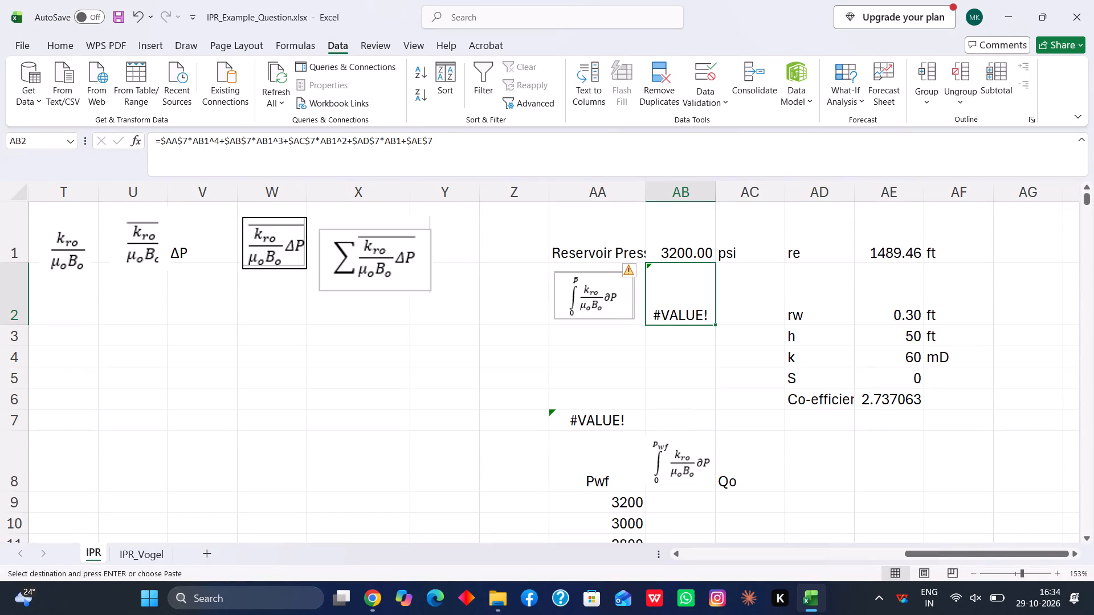
pyautogui.click(674, 343)
pyautogui.write('327')
pyautogui.press('space')
pyautogui.write('as')
pyautogui.press('BackSpace')
pyautogui.write('nswer')
pyautogui.press('Return')
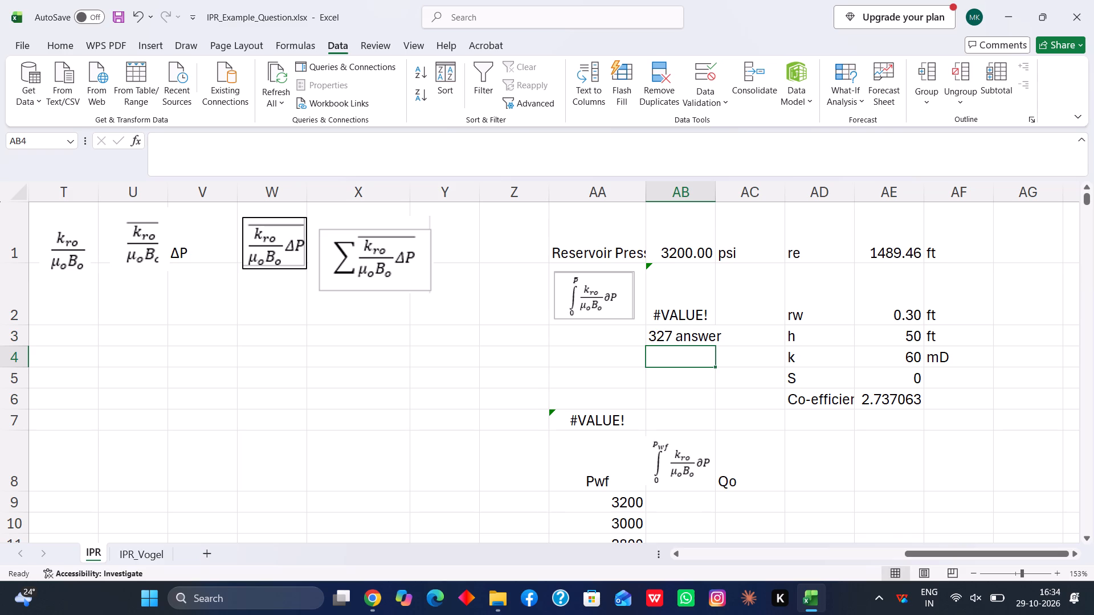
# Edit the note in AB3 to read "327.14 answer".
pyautogui.click(659, 335)
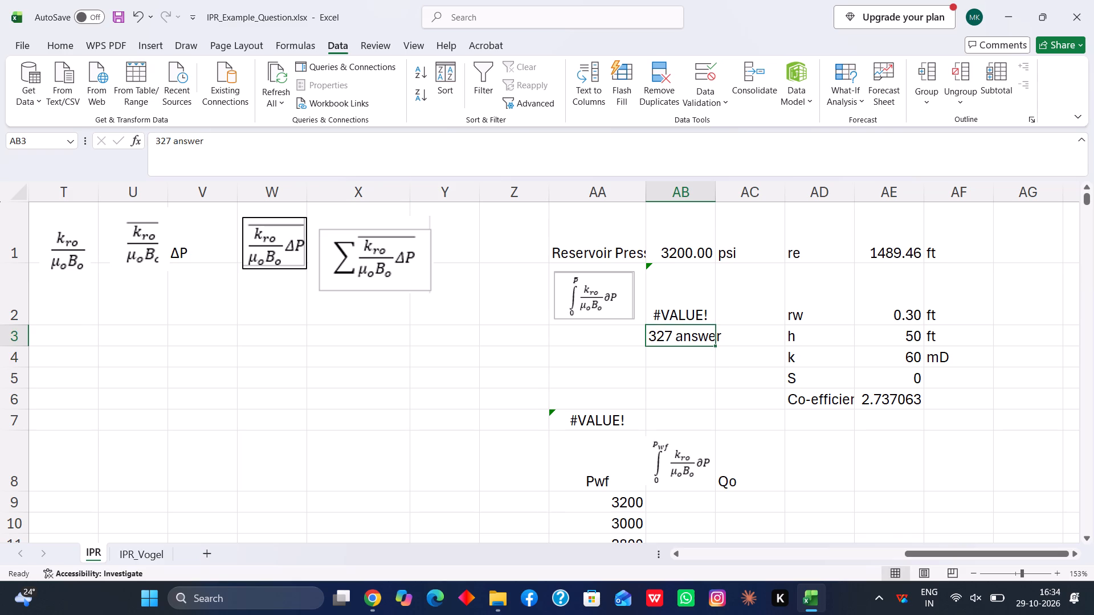
pyautogui.click(169, 140)
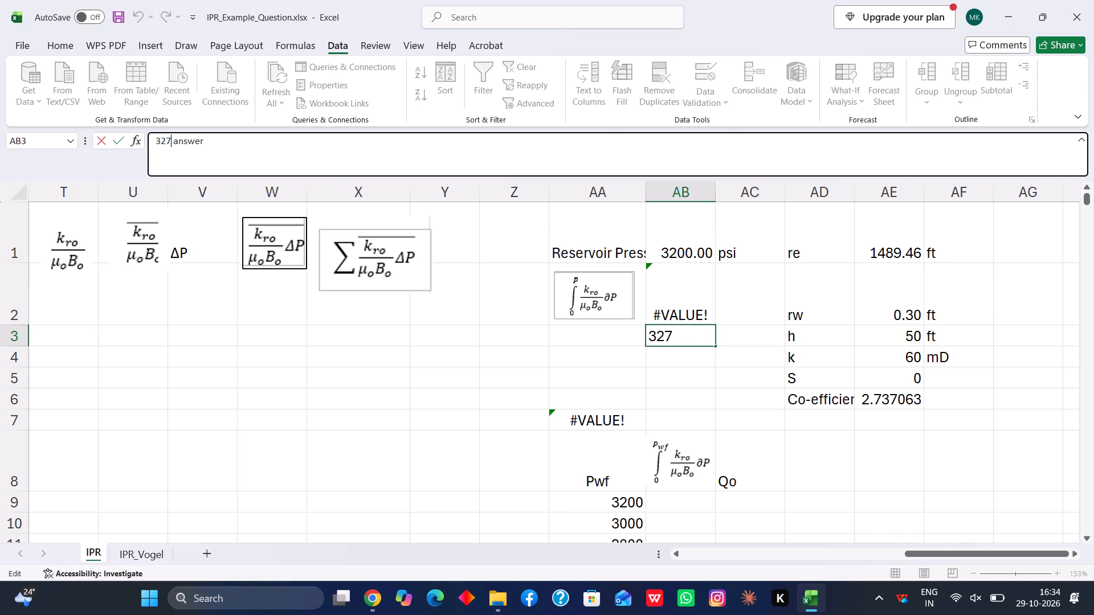
pyautogui.press('.')
pyautogui.write('14')
pyautogui.press('Return')
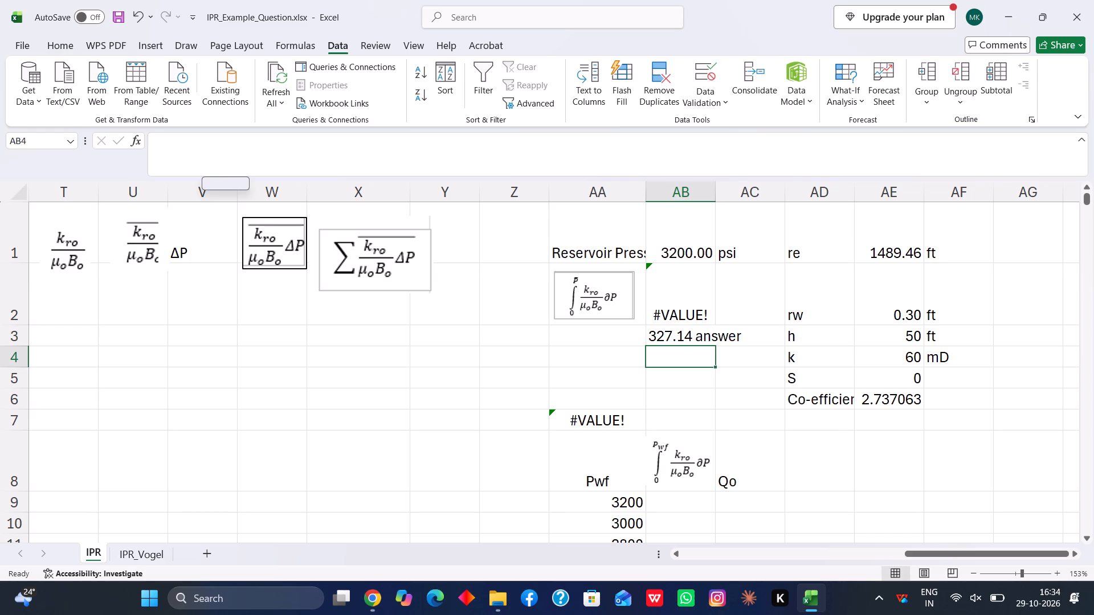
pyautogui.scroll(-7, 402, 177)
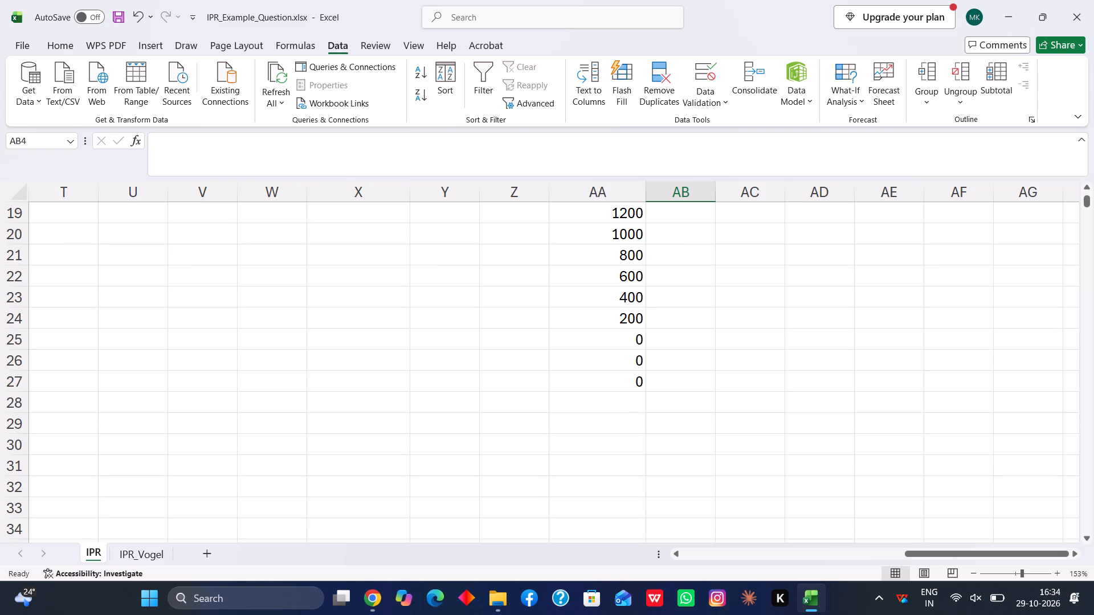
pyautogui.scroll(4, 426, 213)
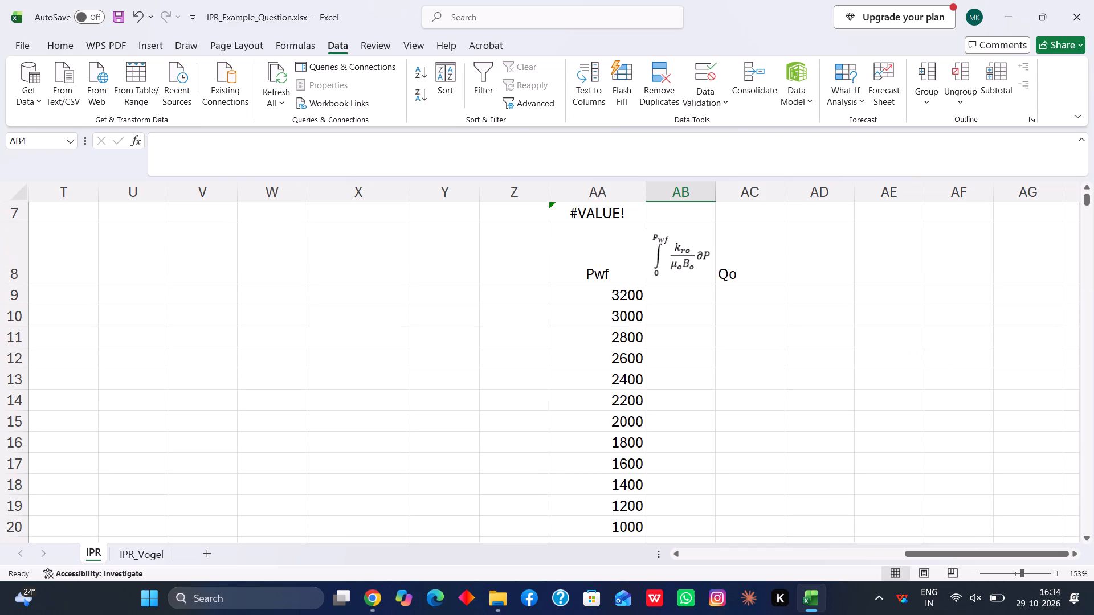
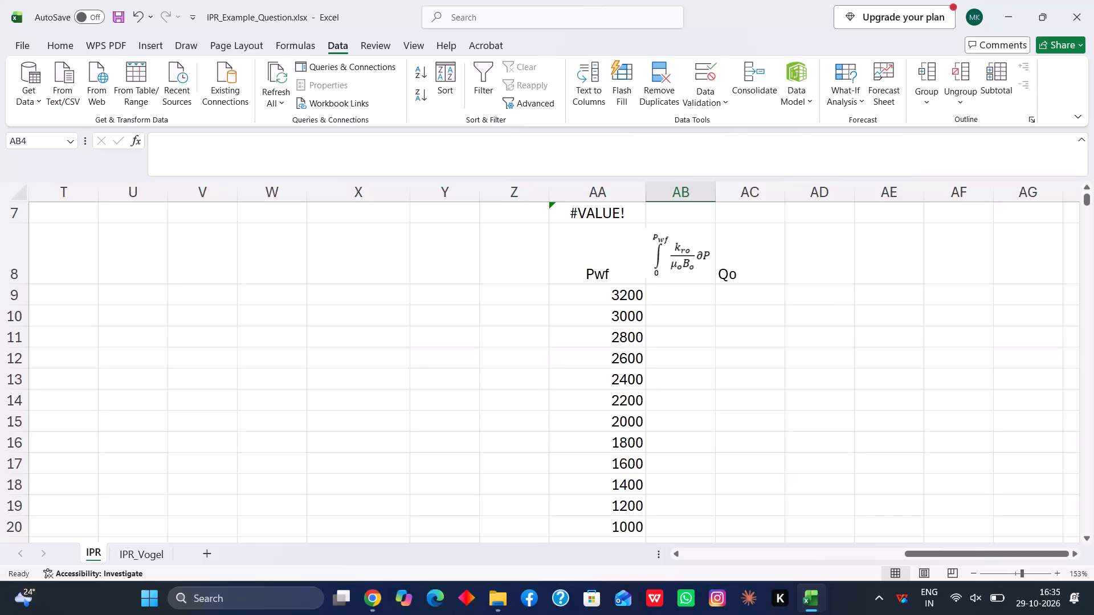
# Examine the source pressure and fluid-property columns and the Pressure column P on the IPR sheet.
pyautogui.click(930, 538)
pyautogui.moveTo(922, 550); pyautogui.dragTo(778, 549)
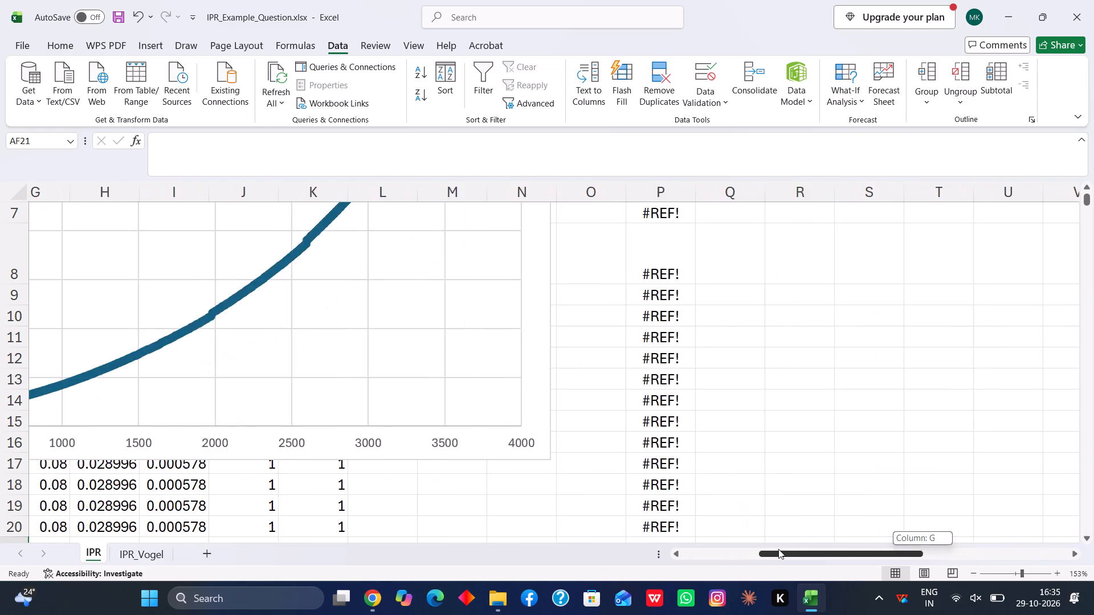
pyautogui.moveTo(778, 549); pyautogui.dragTo(779, 549)
pyautogui.scroll(7, 733, 389)
pyautogui.click(692, 314)
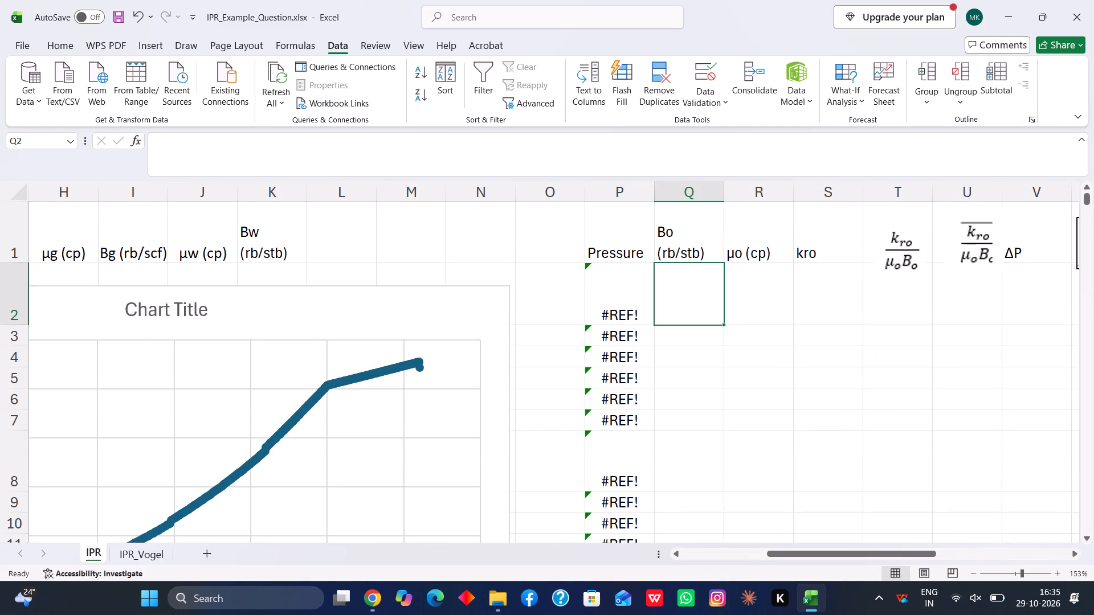
pyautogui.moveTo(853, 549); pyautogui.dragTo(728, 549)
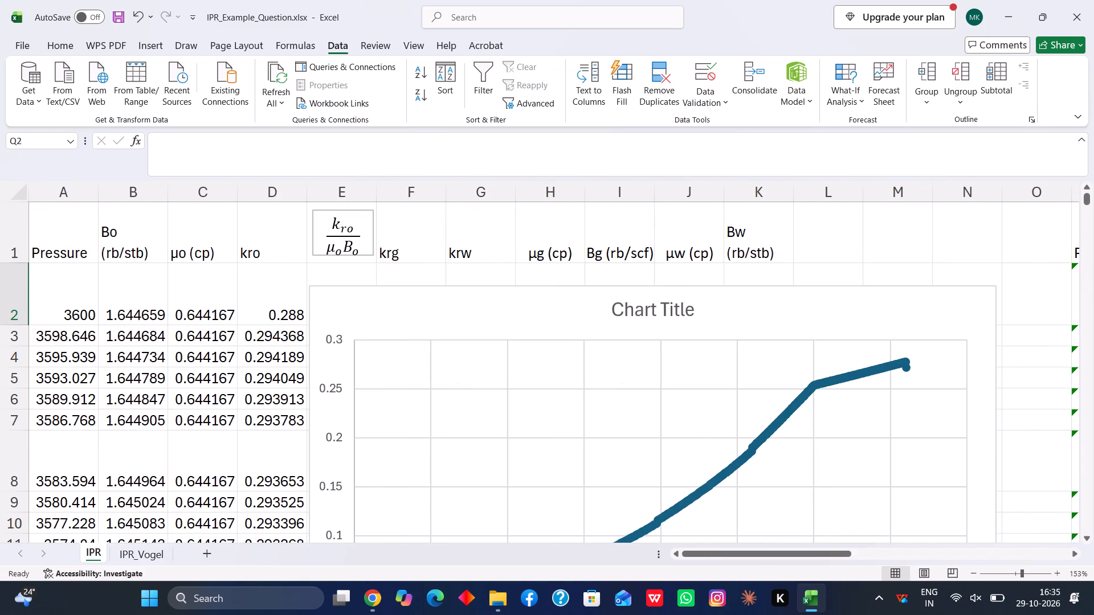
pyautogui.scroll(-2, 156, 352)
pyautogui.hscroll(-1, 156, 352)
pyautogui.scroll(-2, 156, 352)
pyautogui.hscroll(-1, 156, 352)
pyautogui.scroll(-1, 156, 352)
pyautogui.hscroll(-1, 156, 352)
pyautogui.scroll(-2, 156, 352)
pyautogui.hscroll(-1, 156, 352)
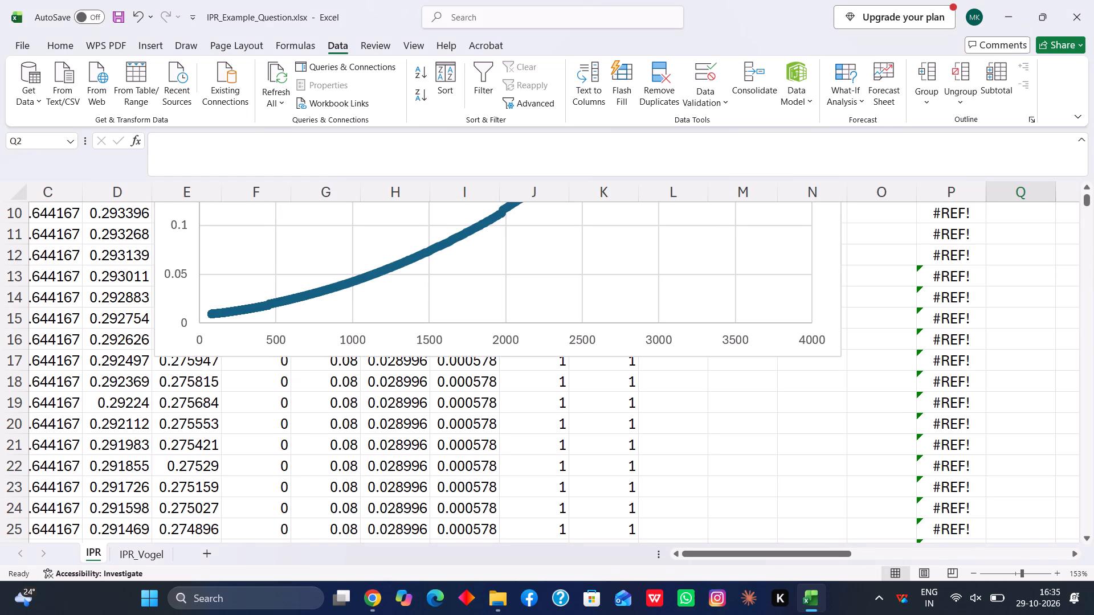
pyautogui.scroll(7, 941, 329)
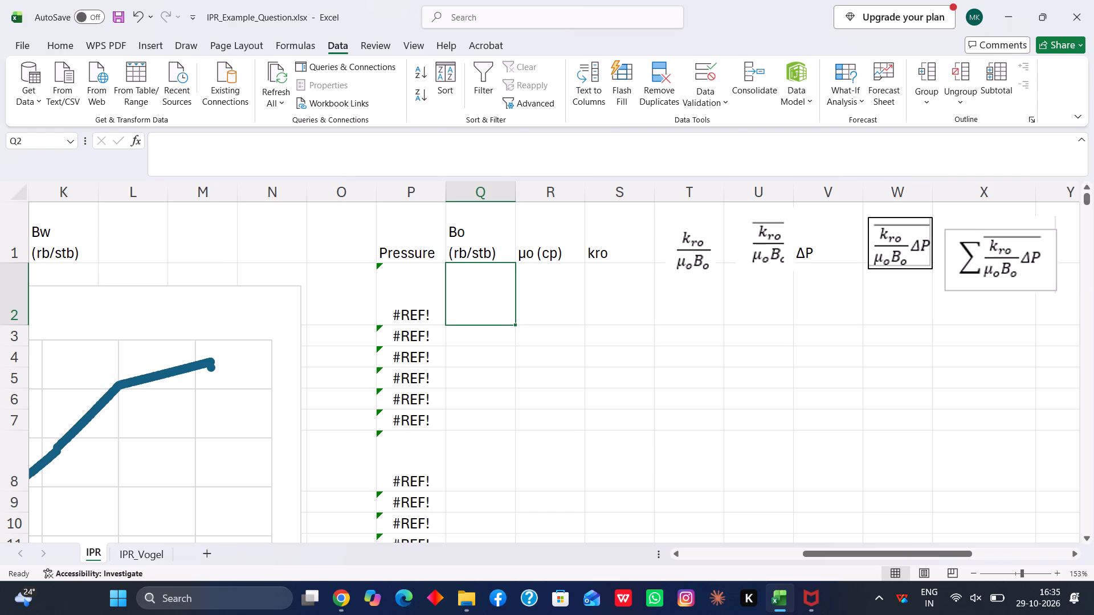
# Clear all the #REF! formulas from the Pressure column, from P2 down to the last filled row.
pyautogui.click(428, 348)
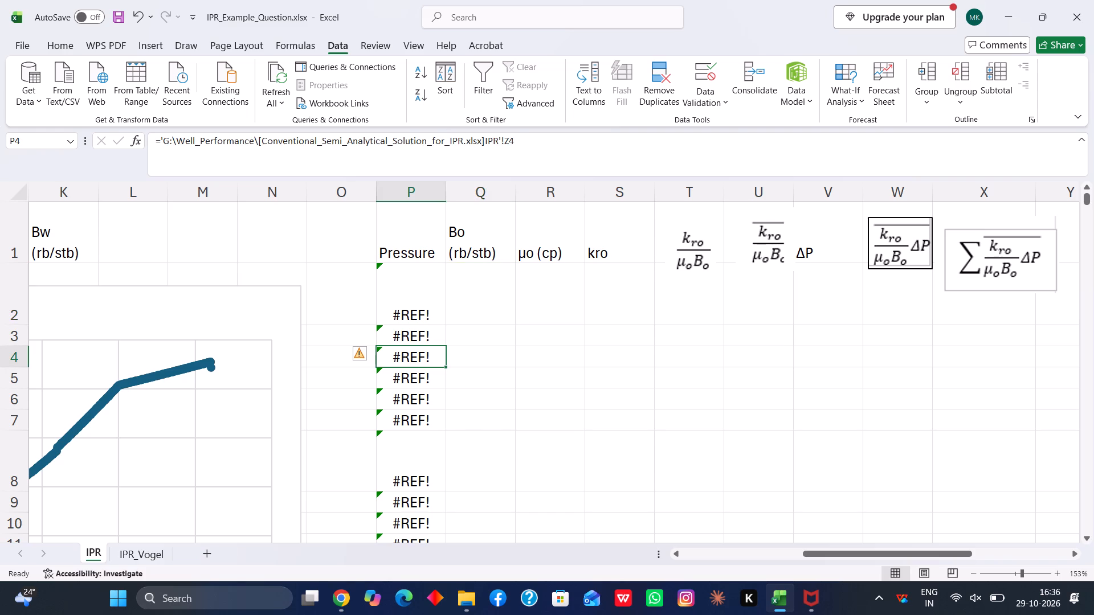
pyautogui.hscroll(3, 428, 348)
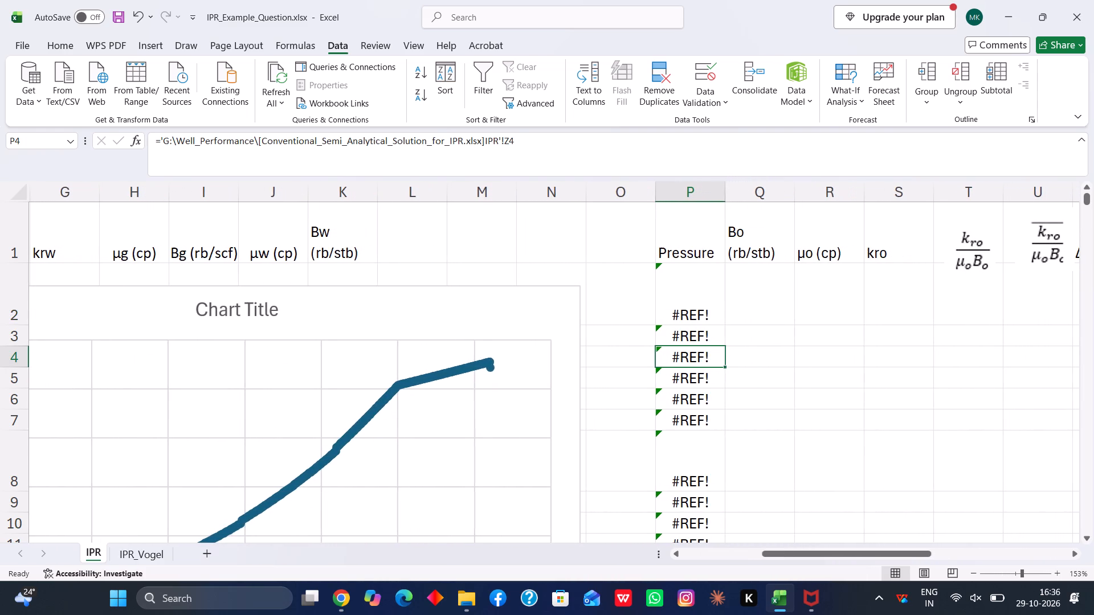
pyautogui.click(677, 295)
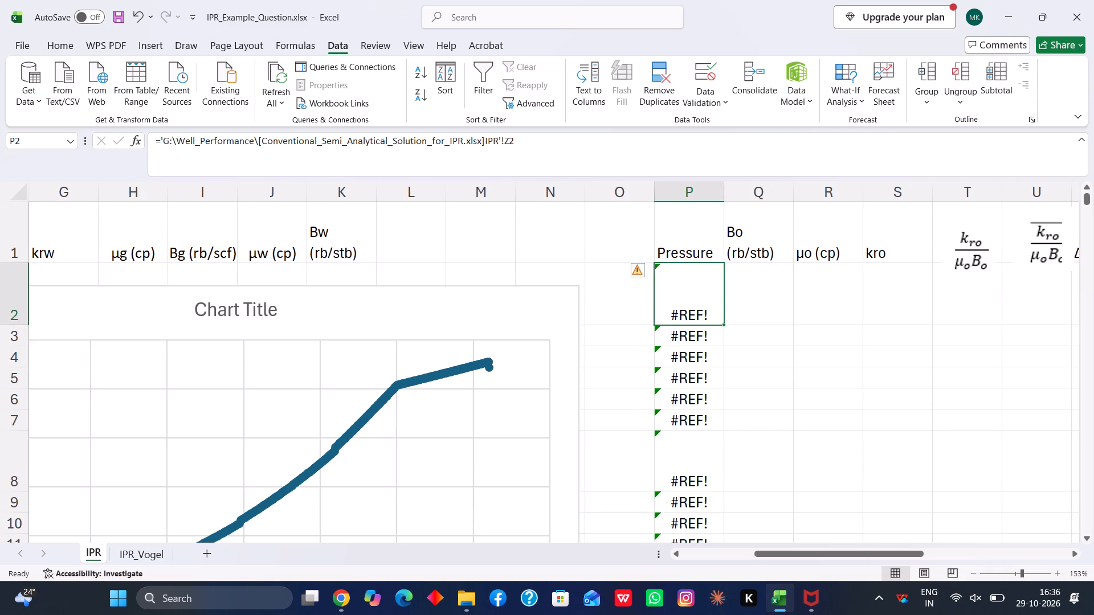
pyautogui.hotkey('ctrl', 'shift', 'Down')
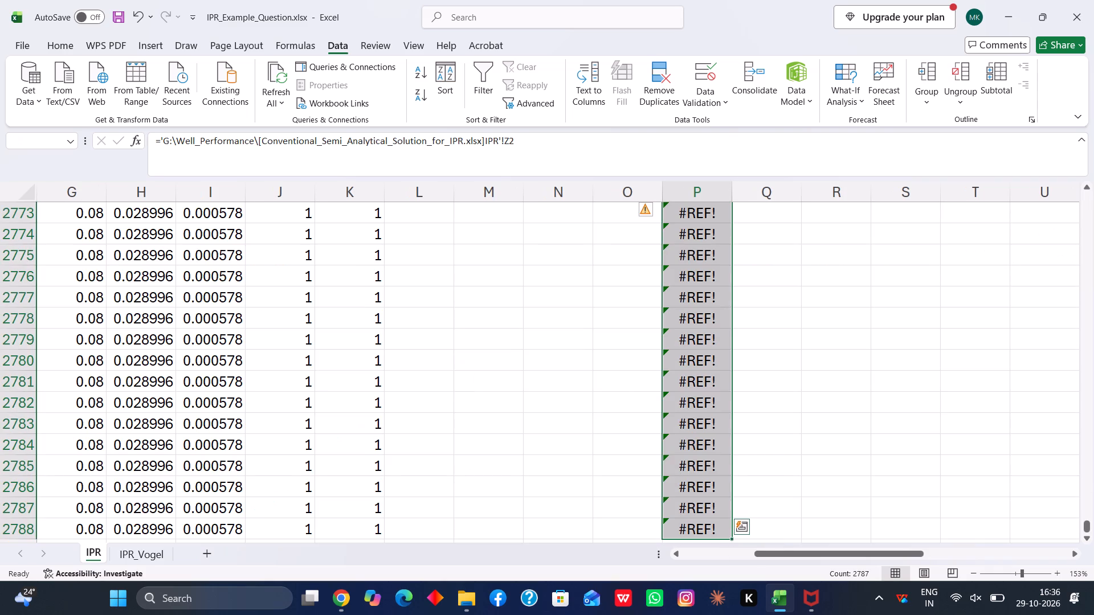
pyautogui.press('Delete')
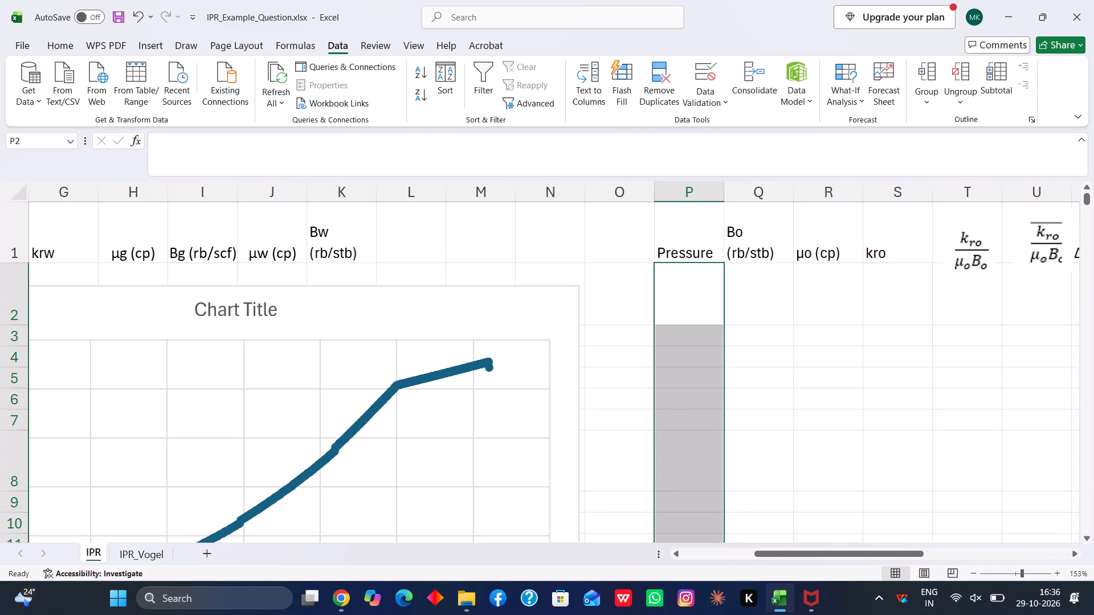
# Enter 0 as the first pressure value in cell P2.
pyautogui.click(671, 293)
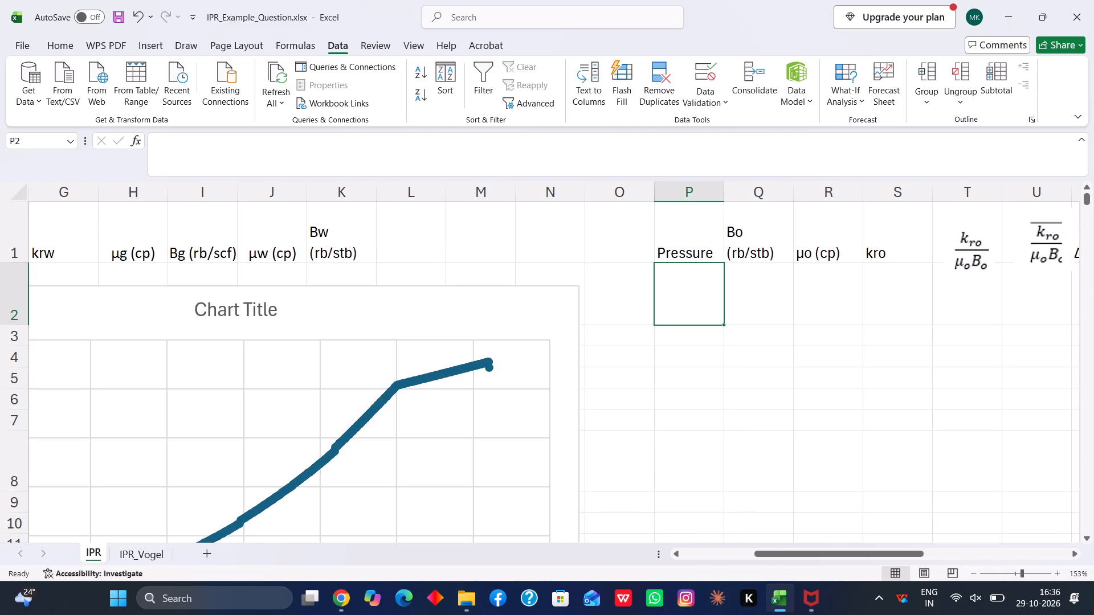
pyautogui.press('0')
# Copy all the source pressures in column A from A2 down and paste them as values only, starting at P3.
pyautogui.hscroll(12, 671, 293)
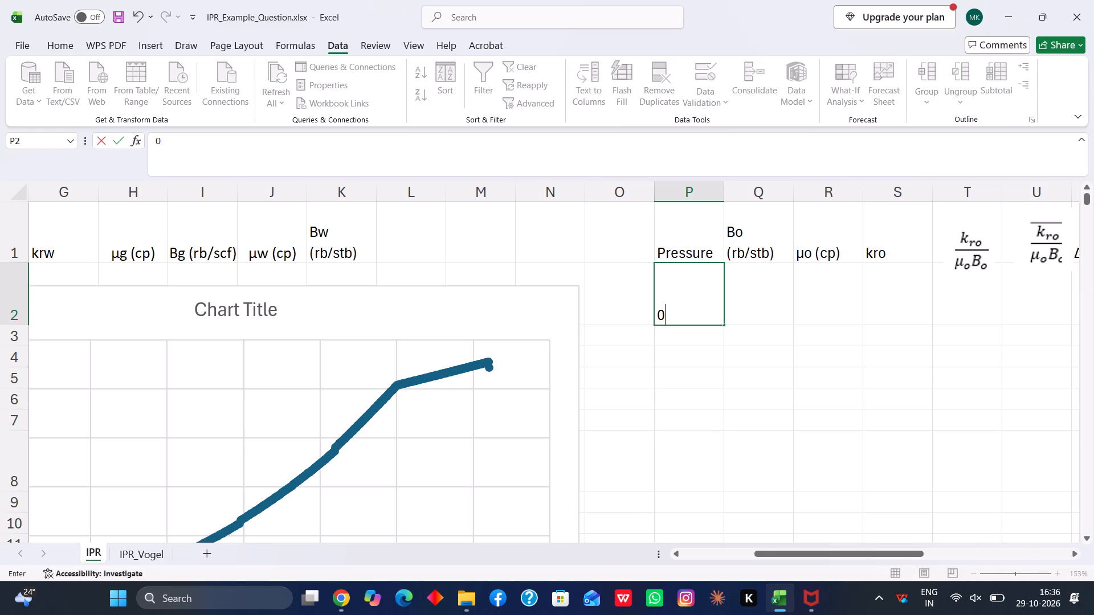
pyautogui.hscroll(11, 204, 318)
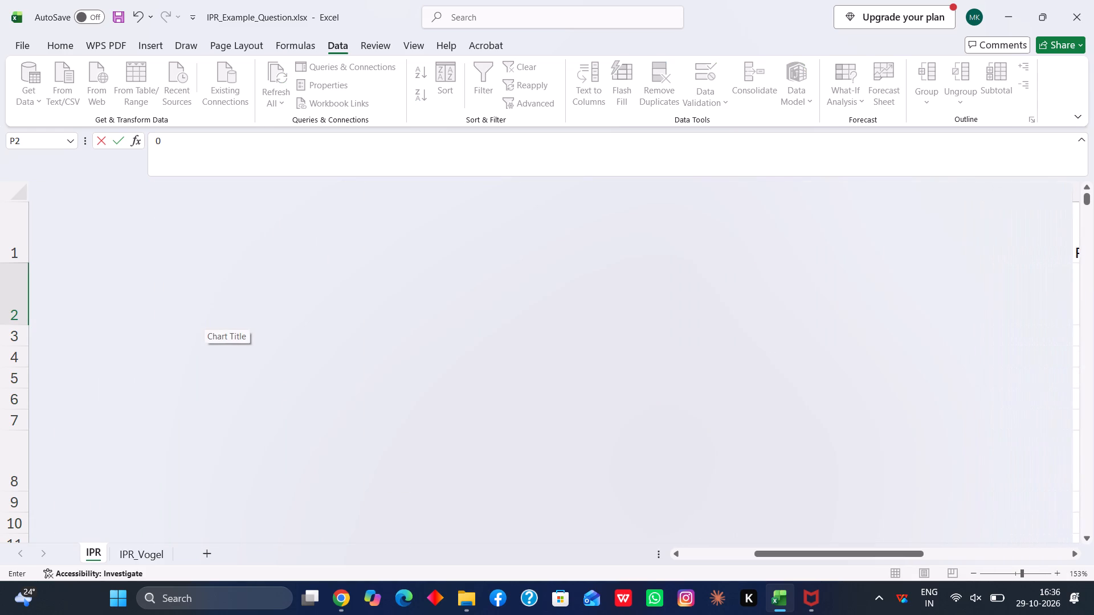
pyautogui.click(54, 311)
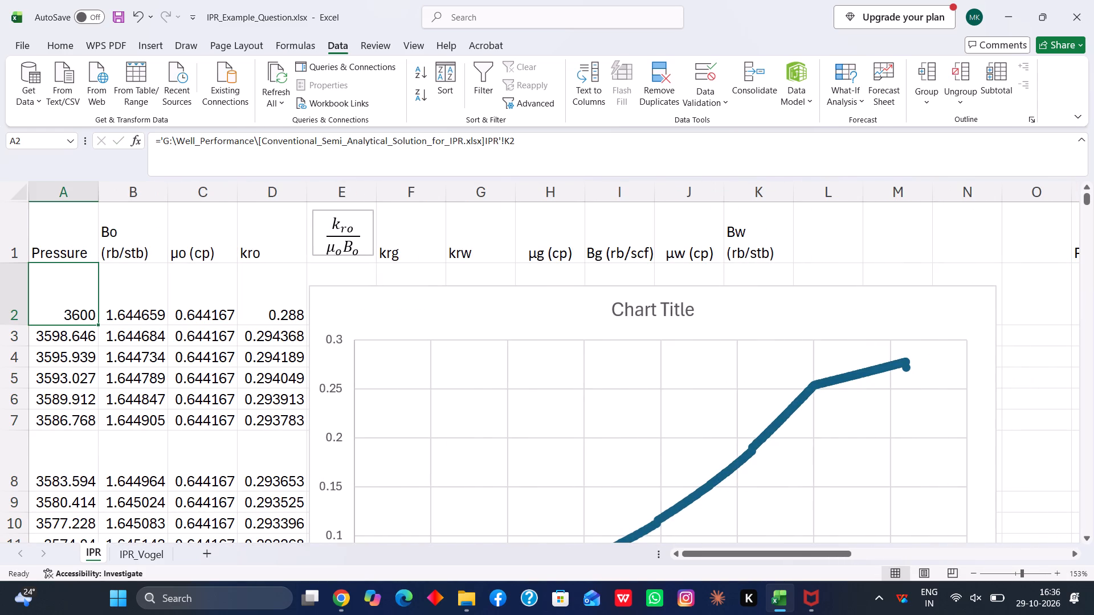
pyautogui.hotkey('ctrl', 'shift', 'Down')
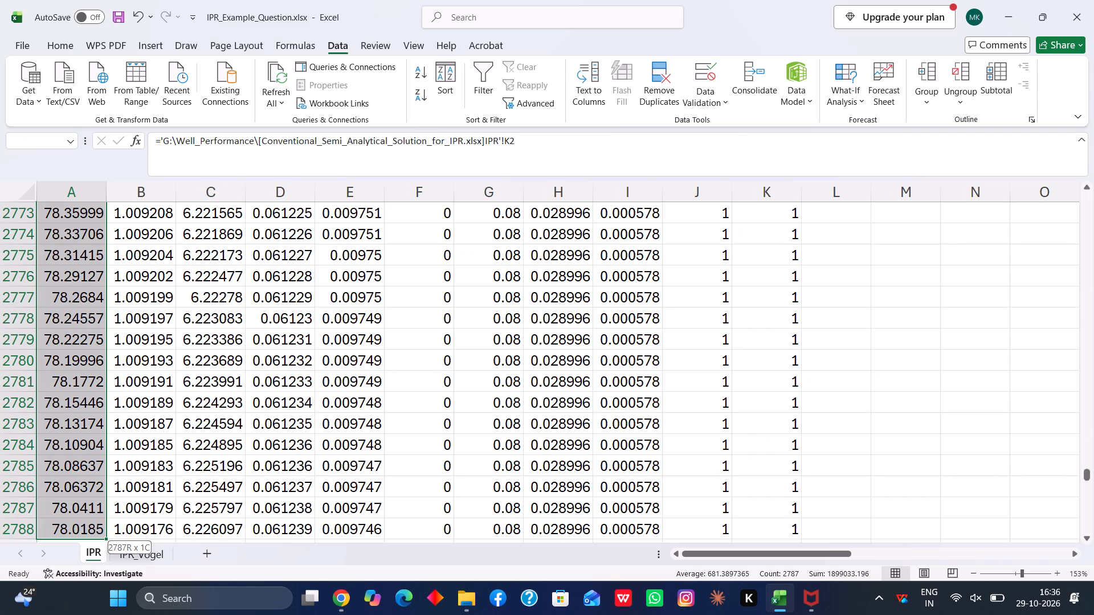
pyautogui.hotkey('ctrl', 'c')
pyautogui.hotkey('ctrl', 'c')
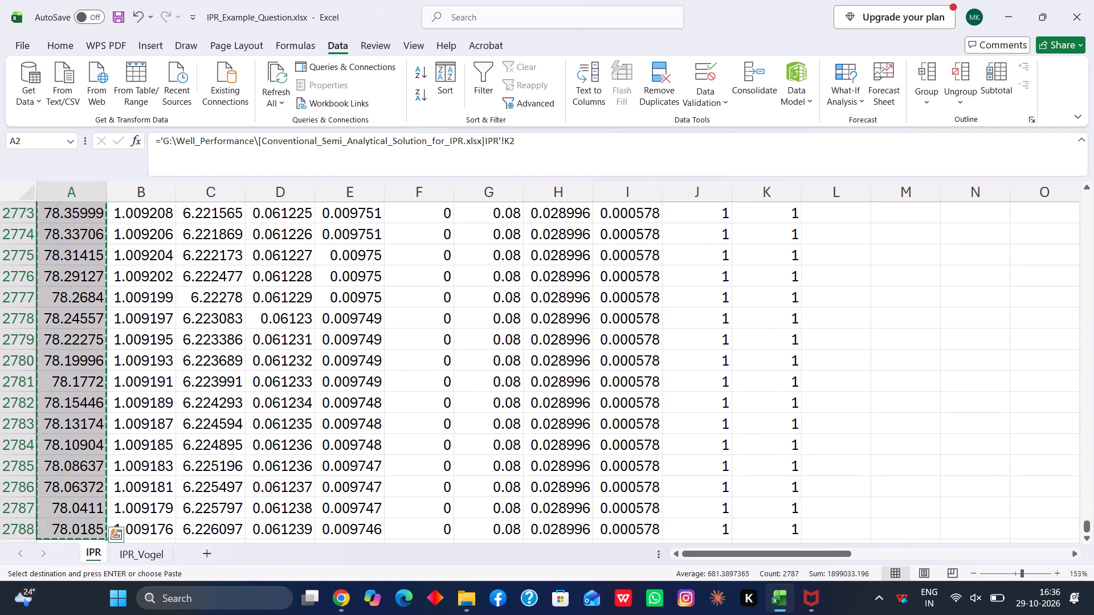
pyautogui.click(846, 275)
pyautogui.scroll(14, 855, 280)
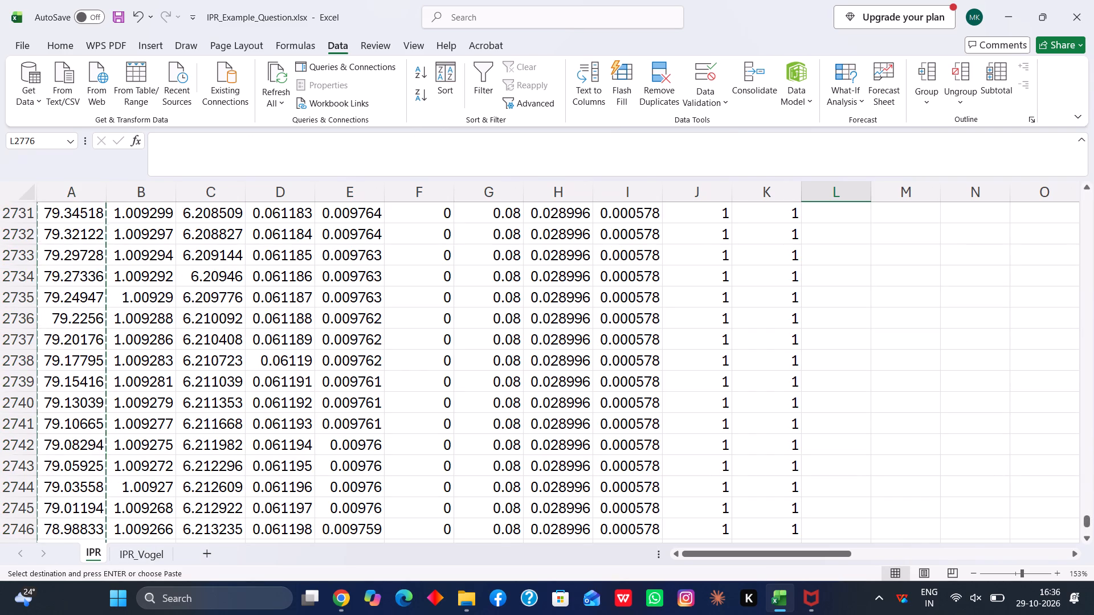
pyautogui.moveTo(1088, 521); pyautogui.dragTo(1093, 183)
pyautogui.scroll(-1, 544, 288)
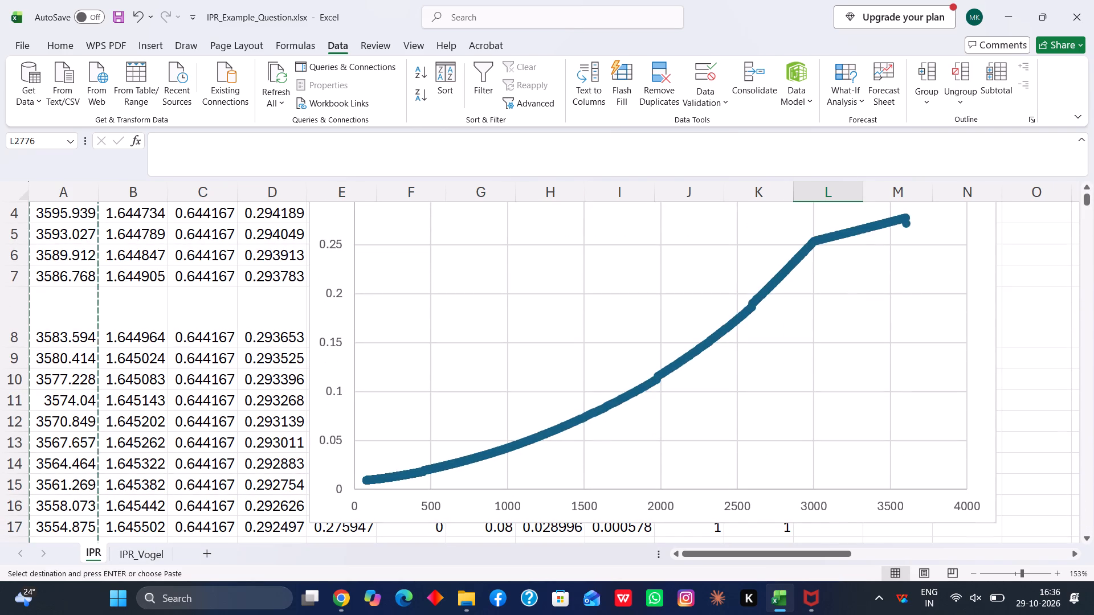
pyautogui.moveTo(749, 558); pyautogui.dragTo(842, 549)
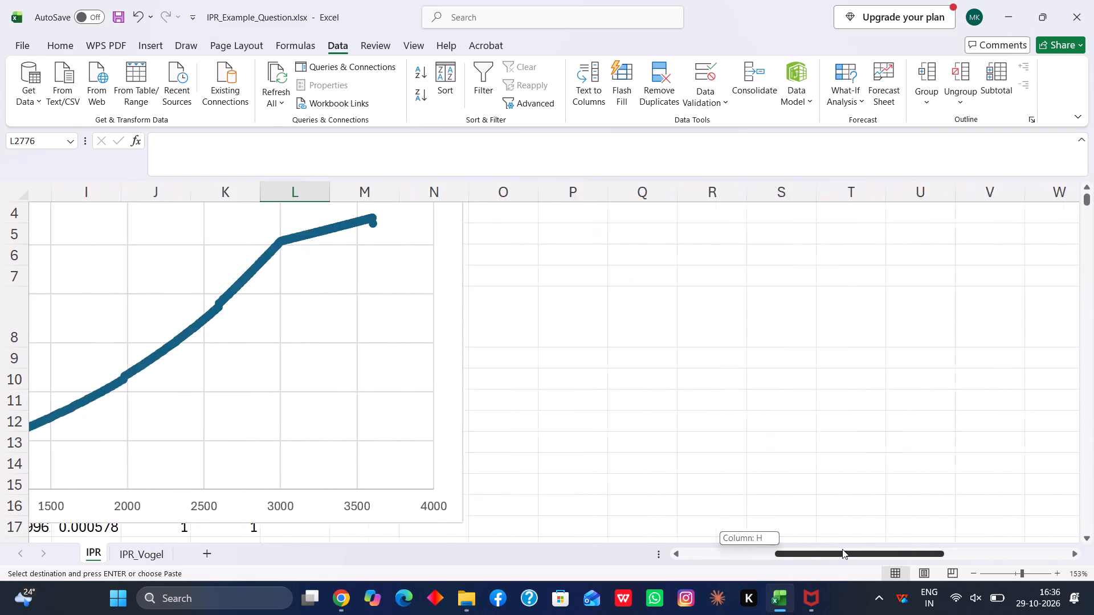
pyautogui.moveTo(842, 549); pyautogui.dragTo(860, 544)
pyautogui.scroll(13, 836, 362)
pyautogui.click(467, 342)
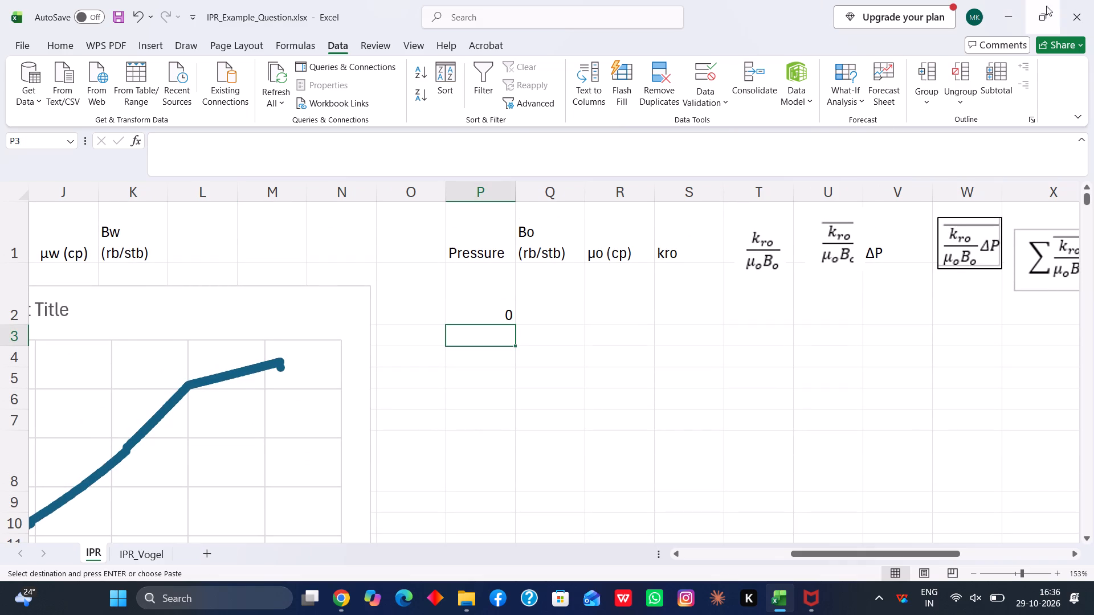
pyautogui.rightClick(490, 343)
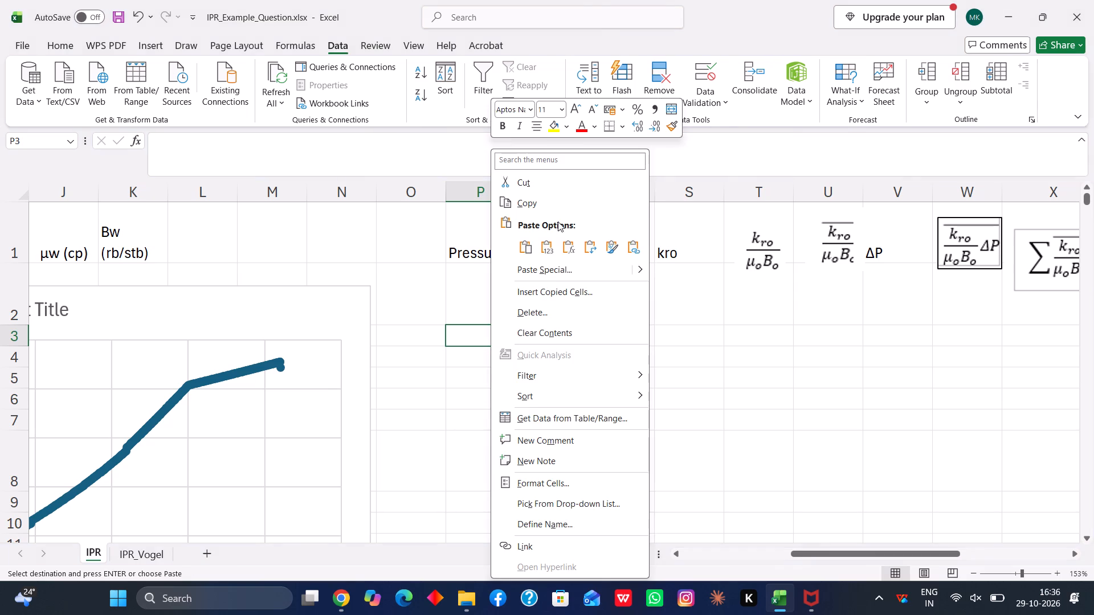
pyautogui.click(552, 266)
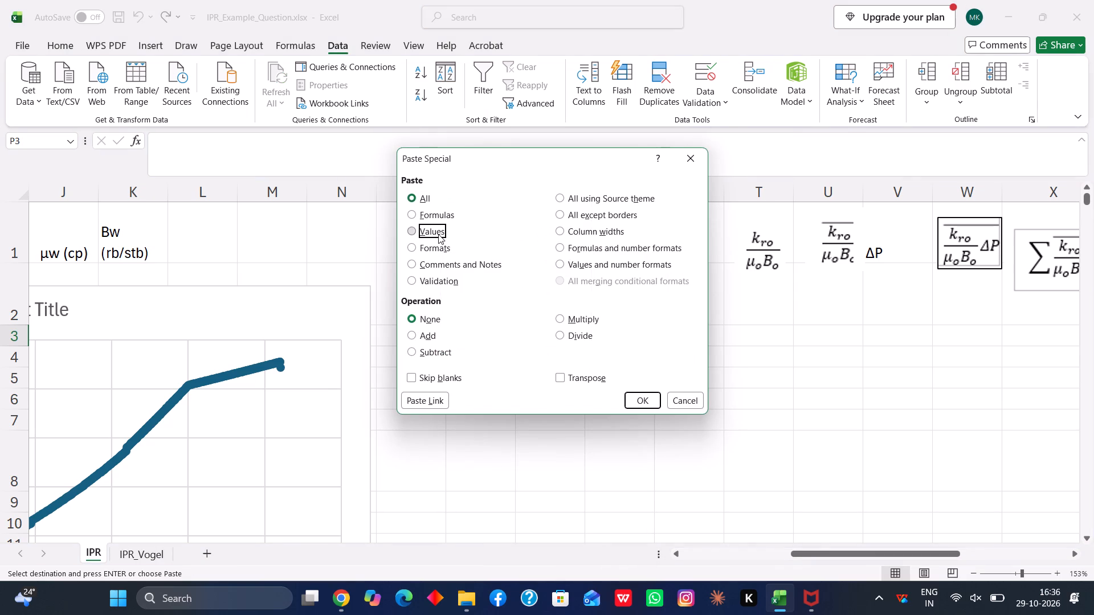
pyautogui.click(438, 234)
pyautogui.click(644, 392)
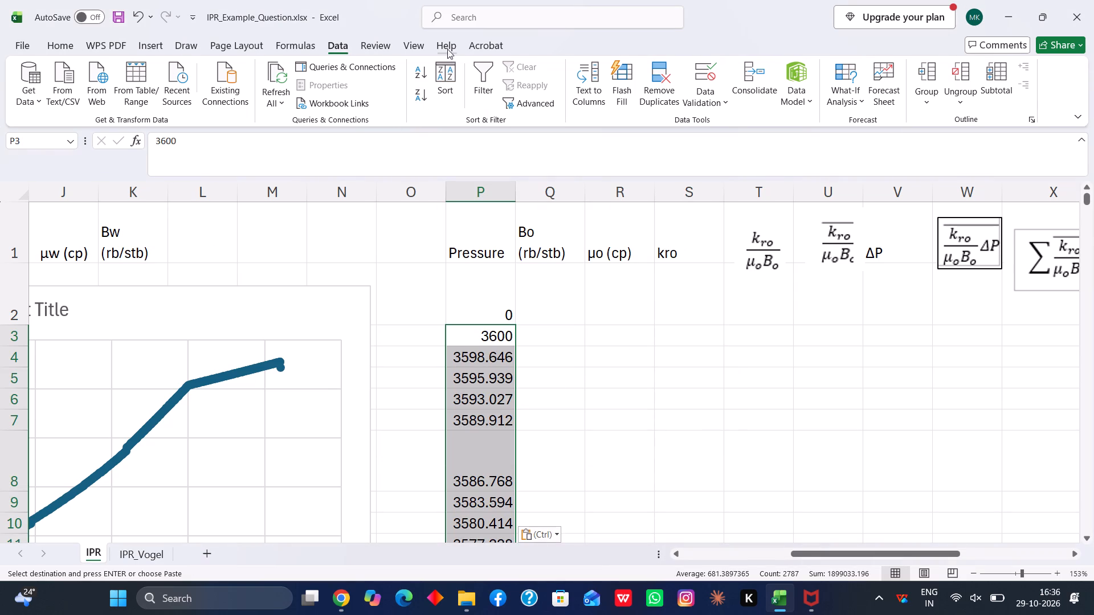
# Sort only the pasted pressures in column P by cell values from smallest to largest, without expanding the selection.
pyautogui.click(453, 93)
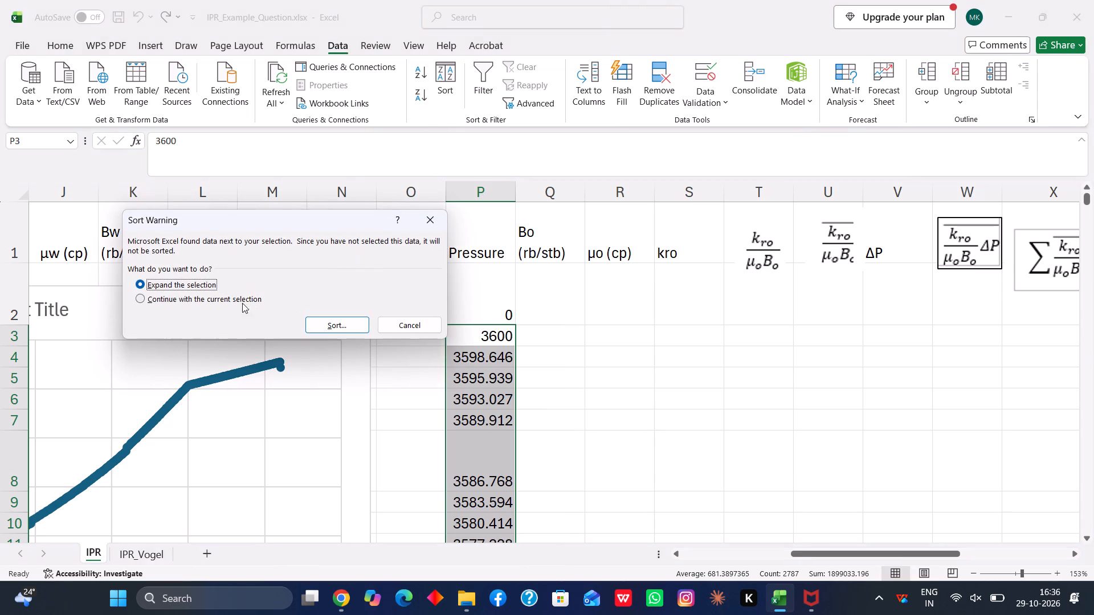
pyautogui.click(212, 302)
pyautogui.click(333, 322)
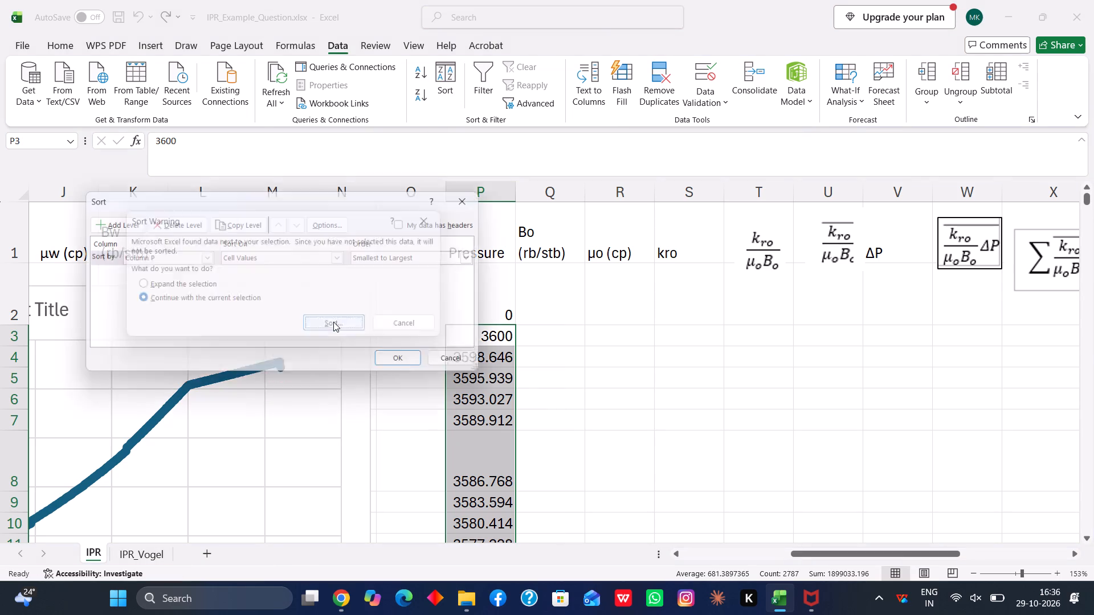
pyautogui.click(409, 253)
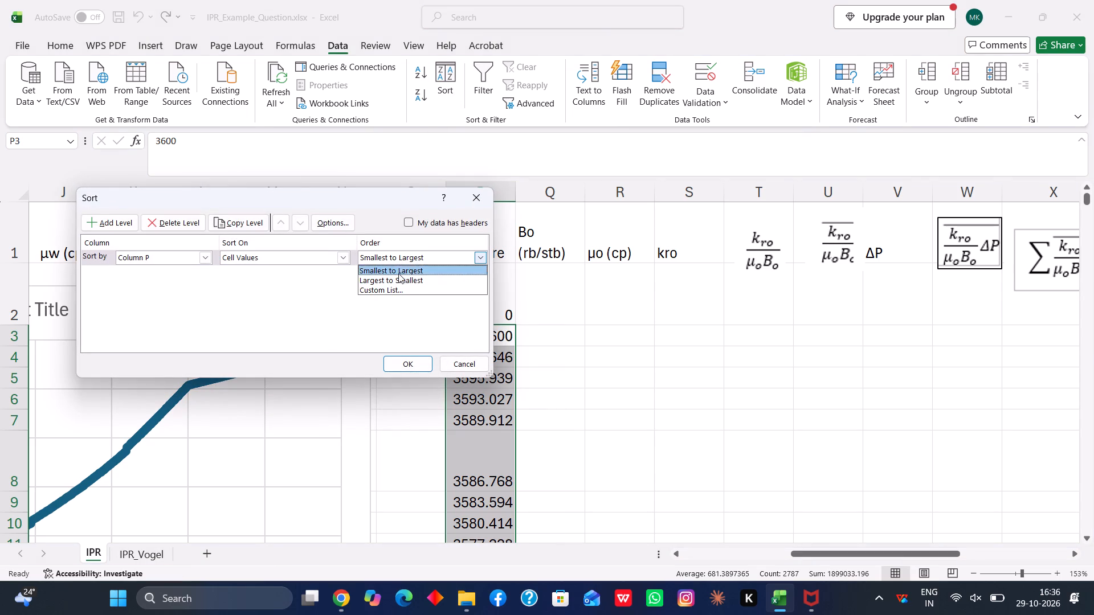
pyautogui.click(398, 272)
pyautogui.click(399, 360)
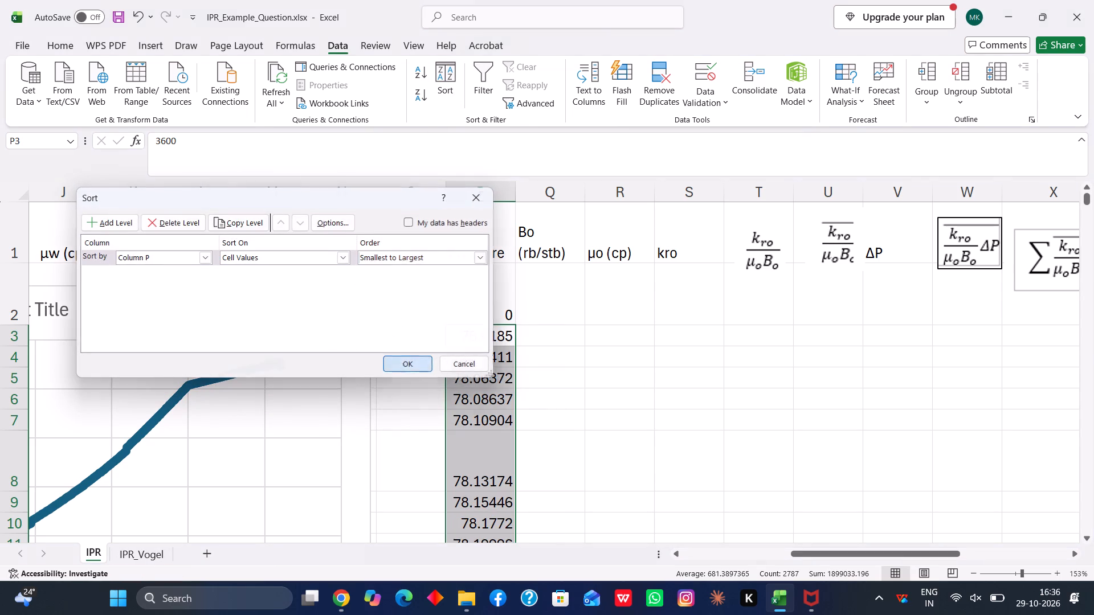
pyautogui.click(564, 330)
pyautogui.click(552, 301)
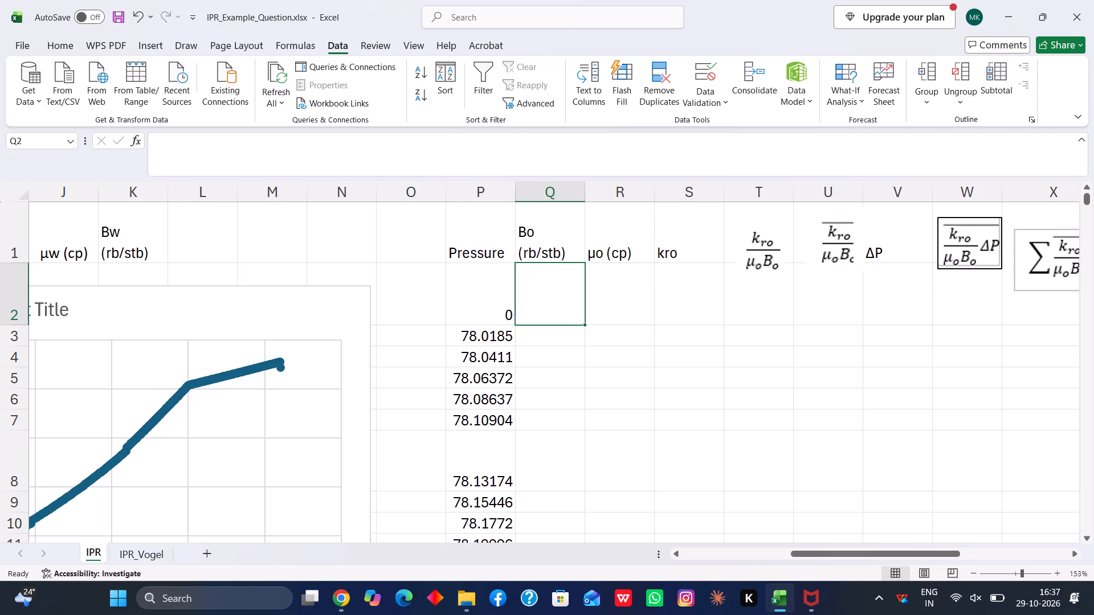
# Enter 327.14 in AB9 as the integral value for the flowing pressure Pwf of 3200.
pyautogui.scroll(-1, 552, 300)
pyautogui.hscroll(-7, 552, 300)
pyautogui.scroll(-1, 552, 300)
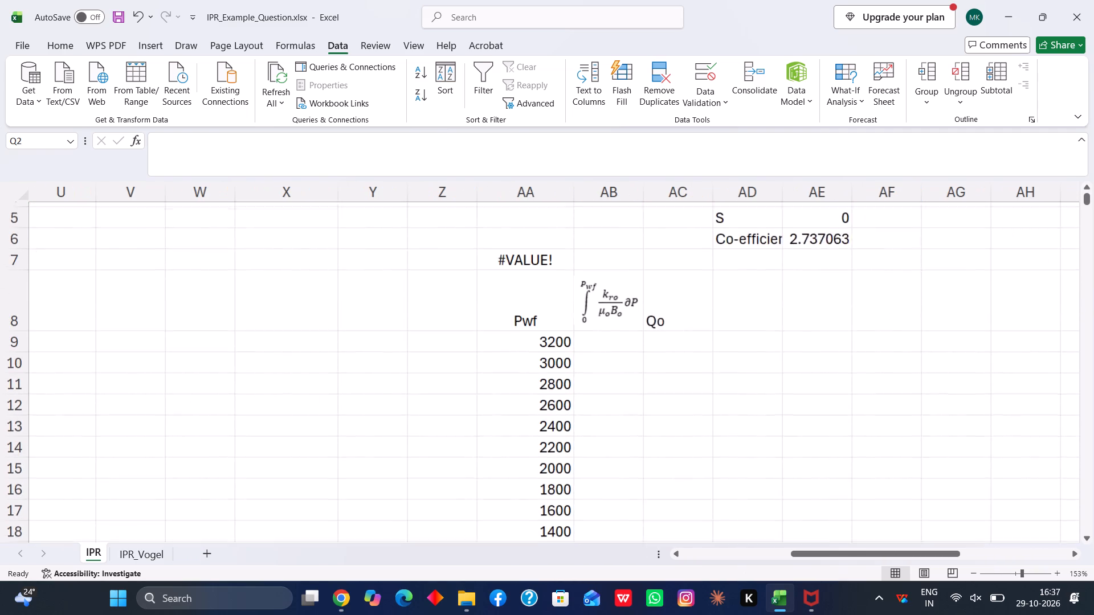
pyautogui.scroll(-1, 552, 300)
pyautogui.click(611, 287)
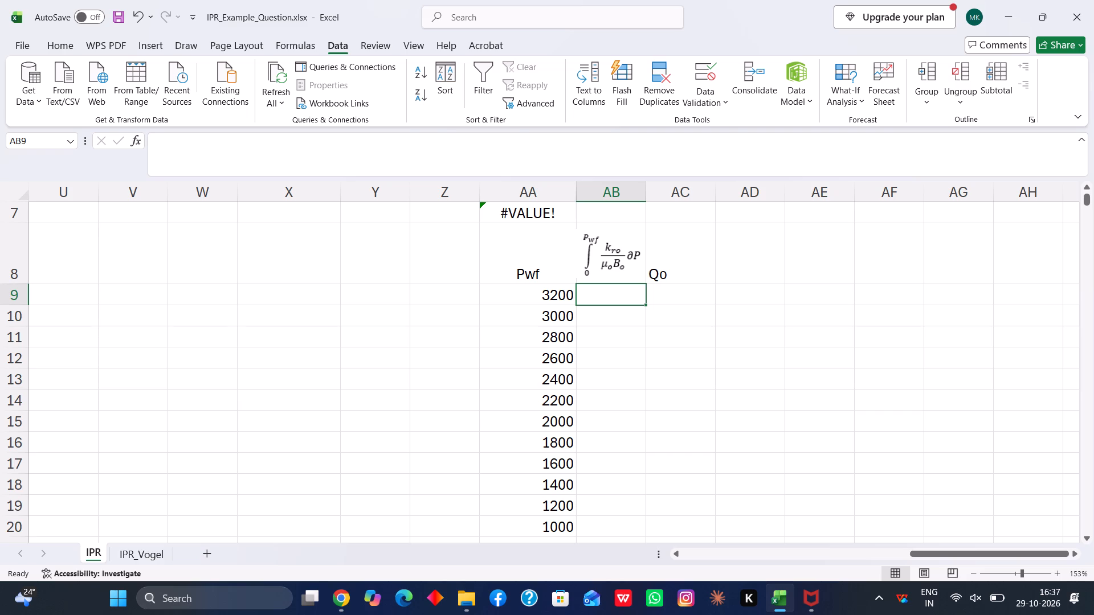
pyautogui.write('327.14')
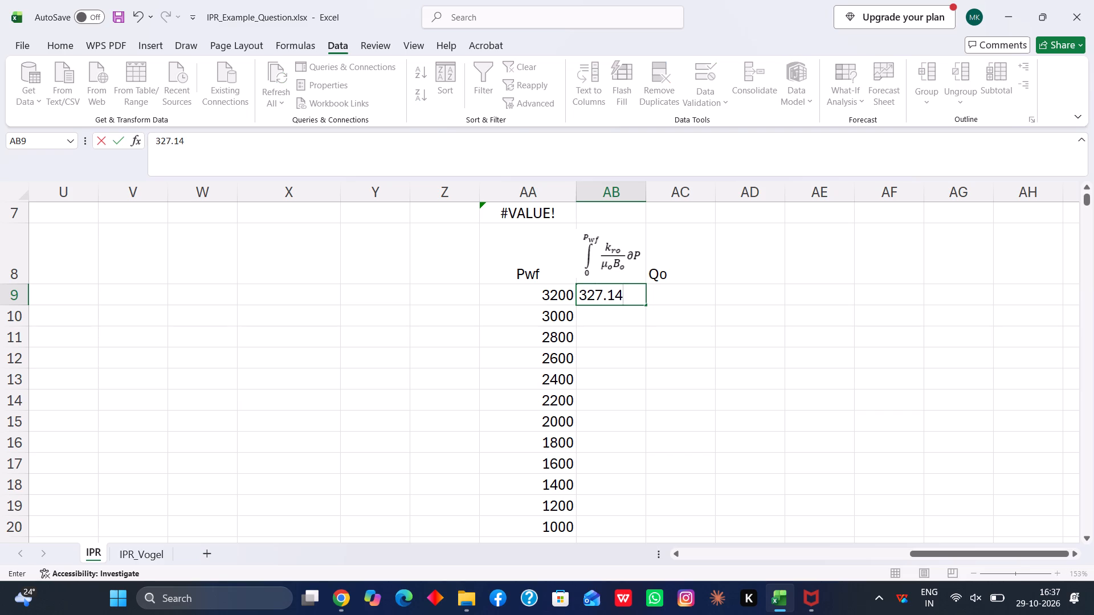
# Enter 0 as the integral value in AB25, AB26 and AB27, beside the three zero Pwf rows.
pyautogui.scroll(-3, 701, 401)
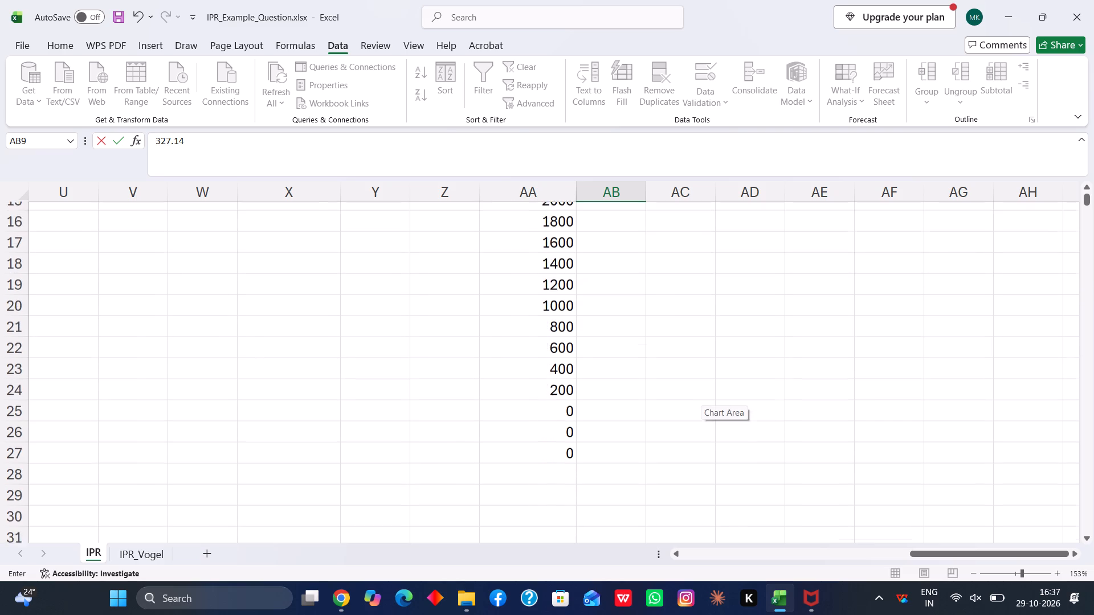
pyautogui.scroll(-2, 701, 401)
pyautogui.scroll(1, 701, 401)
pyautogui.click(607, 337)
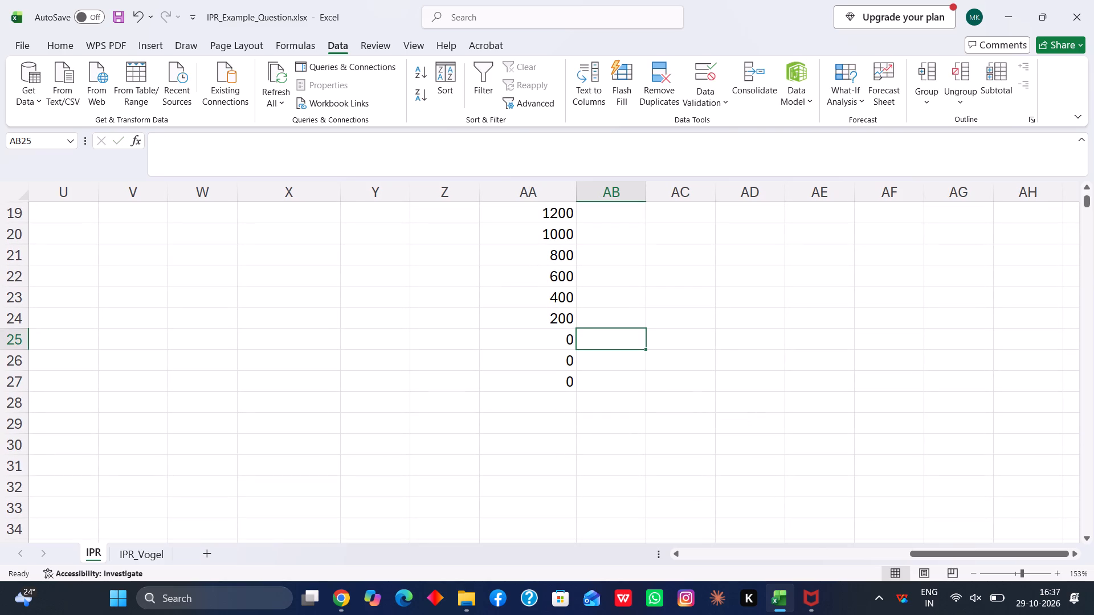
pyautogui.press('0')
pyautogui.click(612, 359)
pyautogui.press('0')
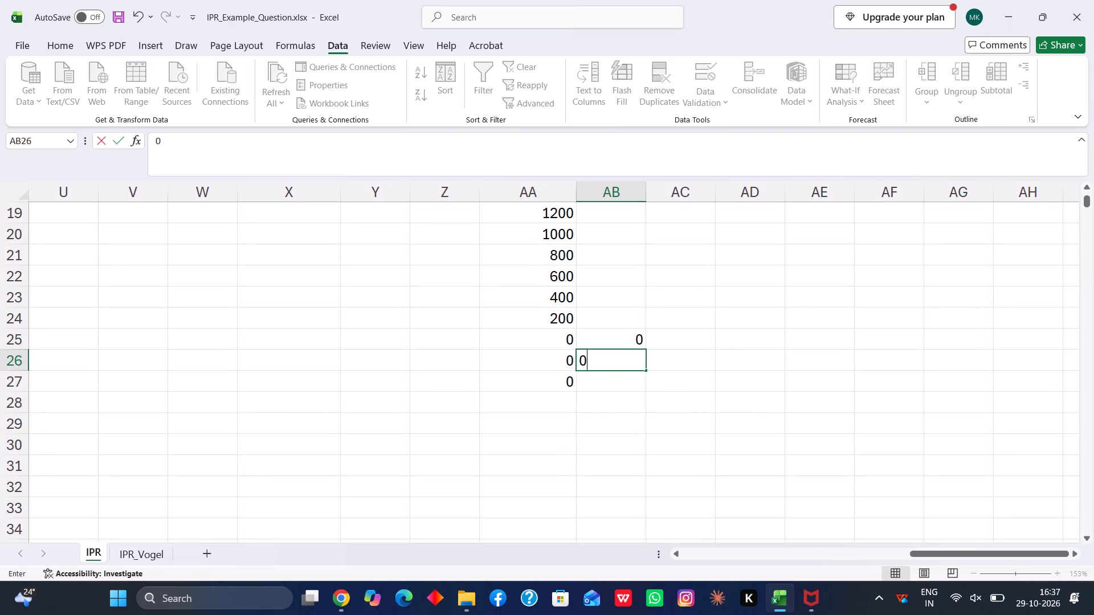
pyautogui.click(613, 388)
pyautogui.press('0')
pyautogui.scroll(1, 613, 388)
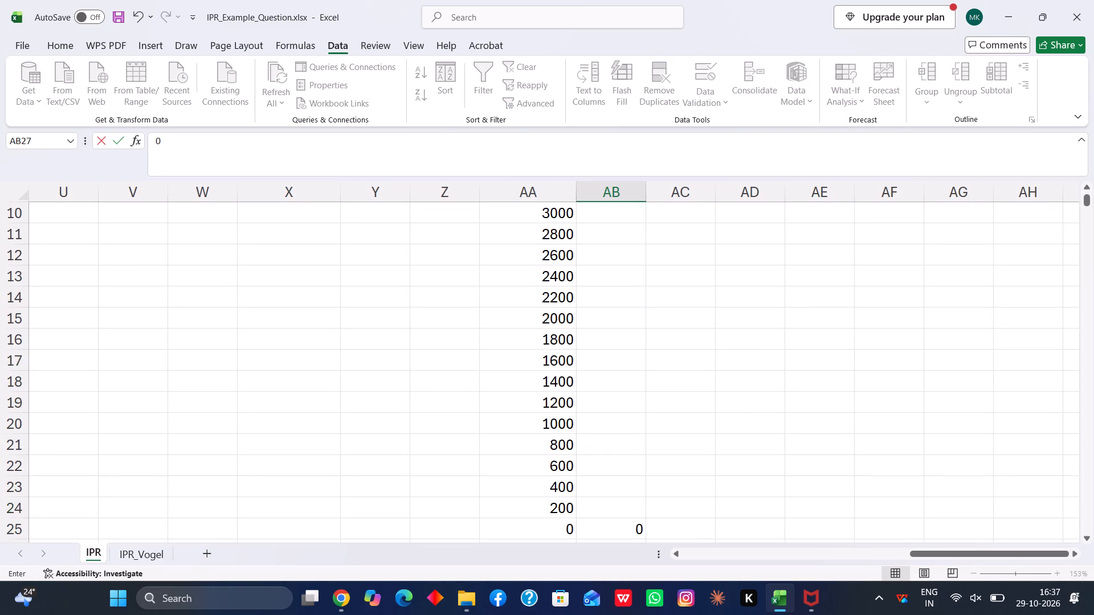
# Enter the placeholder text "answer" in AB15, in the integral column beside the flowing pressure Pwf of 2000.
pyautogui.scroll(1, 613, 388)
pyautogui.click(614, 338)
pyautogui.write('answer')
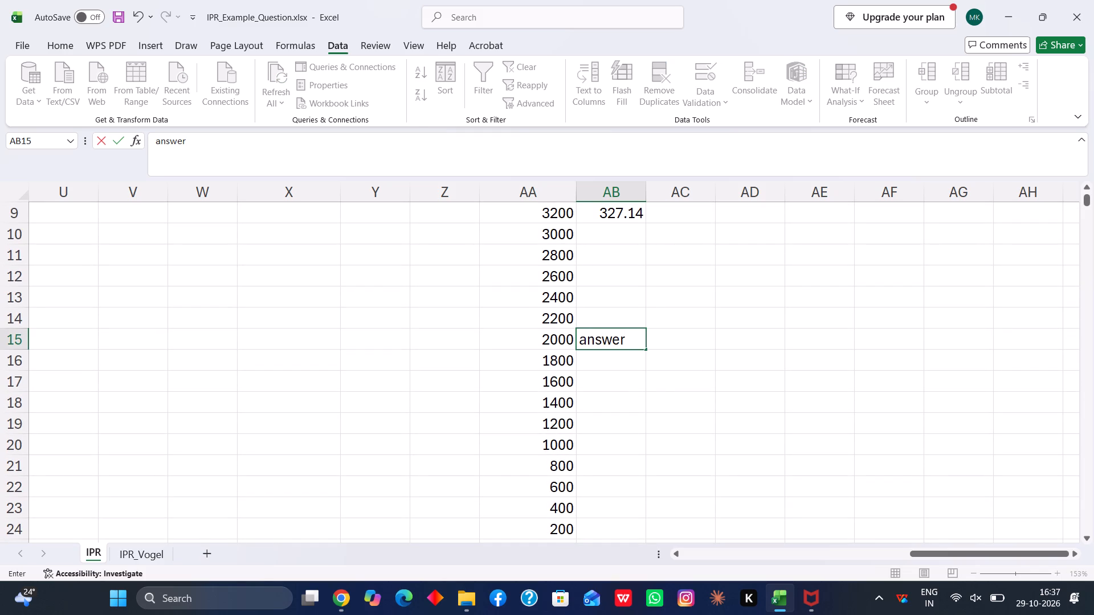
# Enter the integral values 278 in AB10 for Pwf 3000 and 233 in AB11 for Pwf 2800.
pyautogui.click(605, 243)
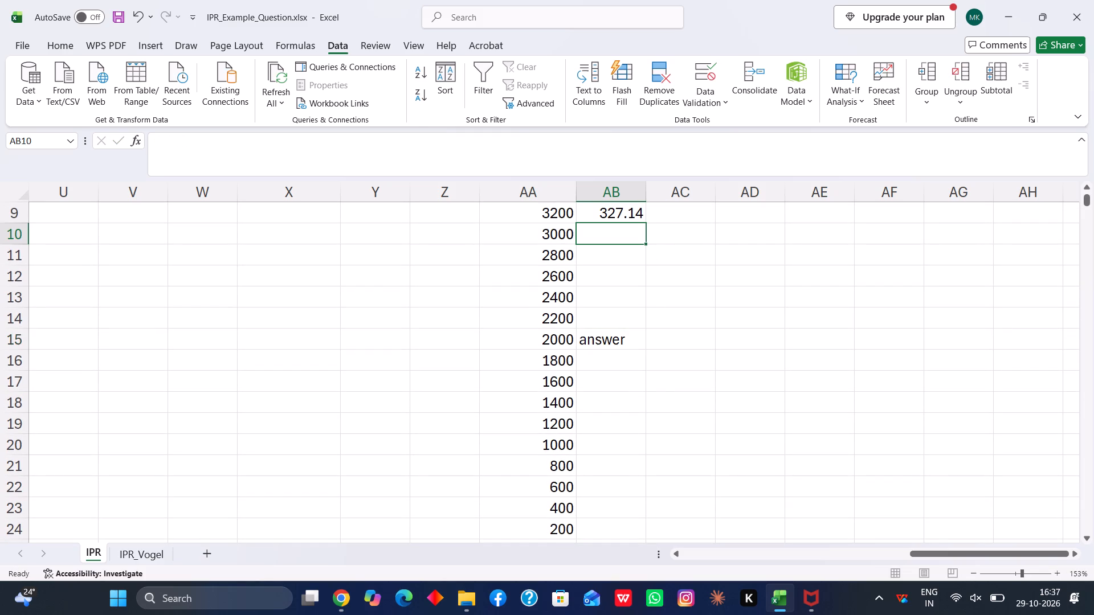
pyautogui.write('278')
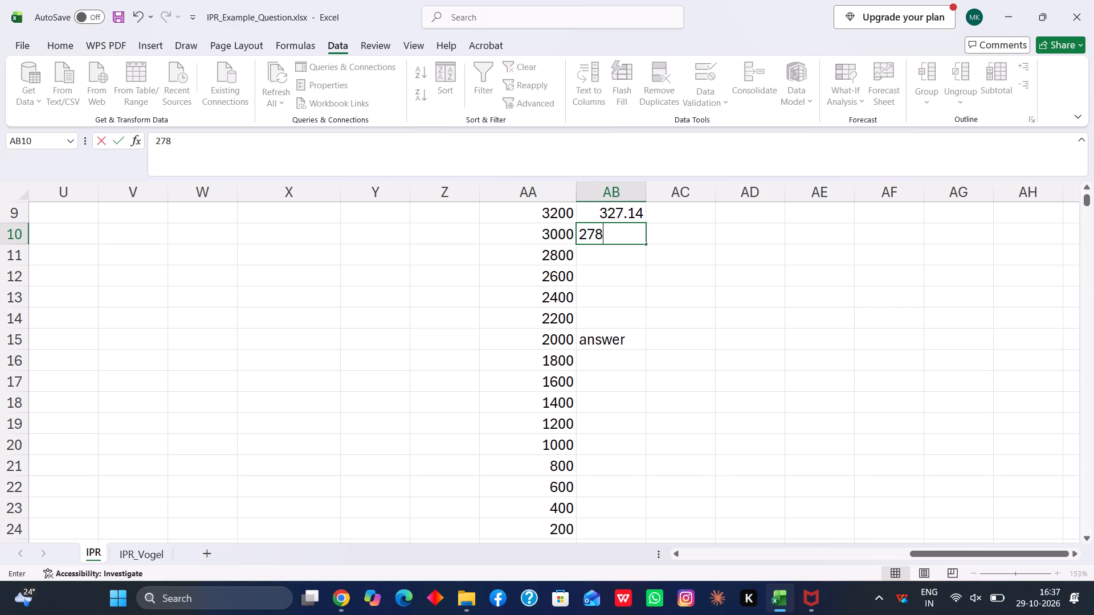
pyautogui.click(604, 256)
pyautogui.write('233')
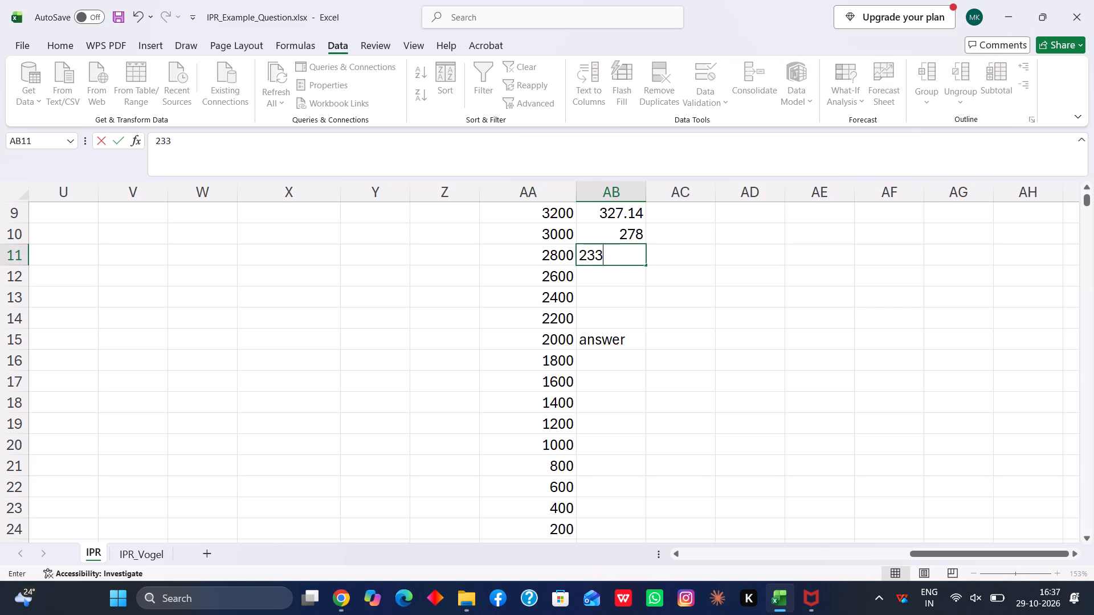
pyautogui.click(793, 298)
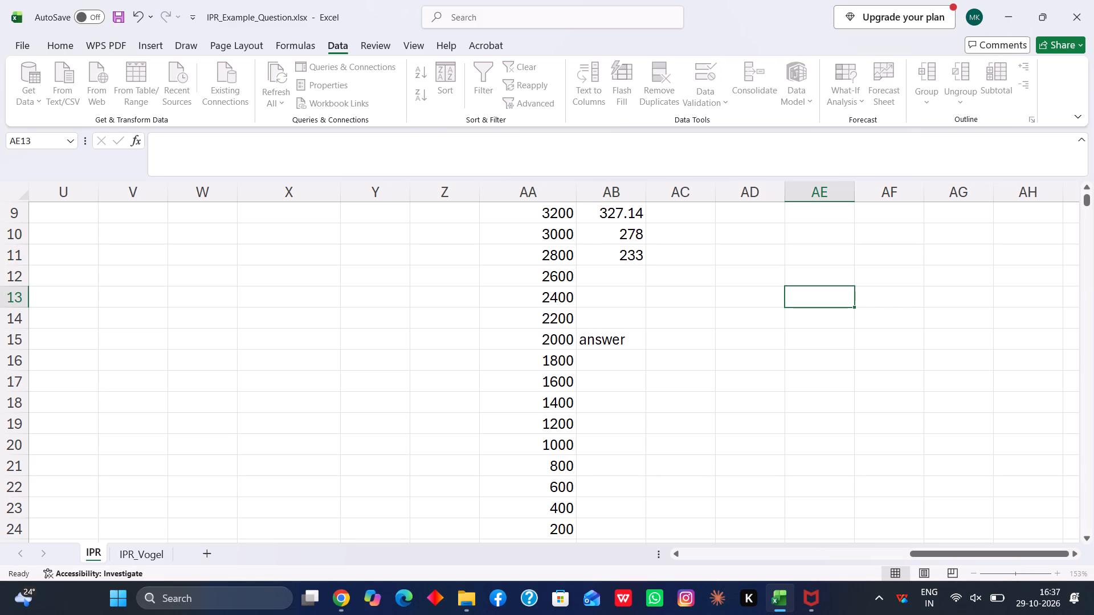
# Enter 0 in AC10, in the Qo column on the row for Pwf 3000.
pyautogui.scroll(3, 793, 298)
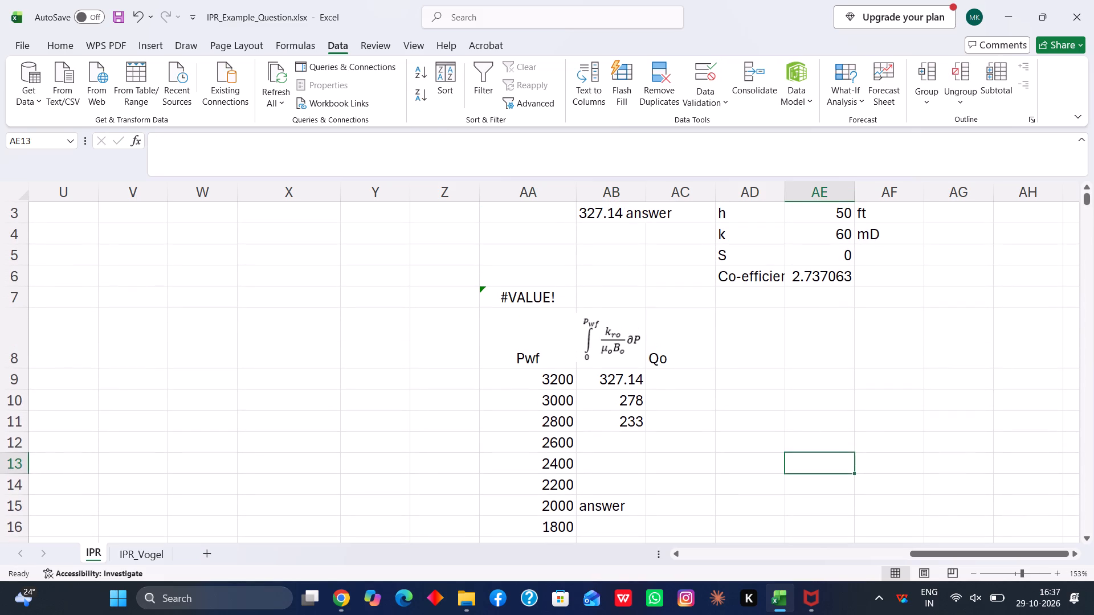
pyautogui.click(658, 390)
pyautogui.press('0')
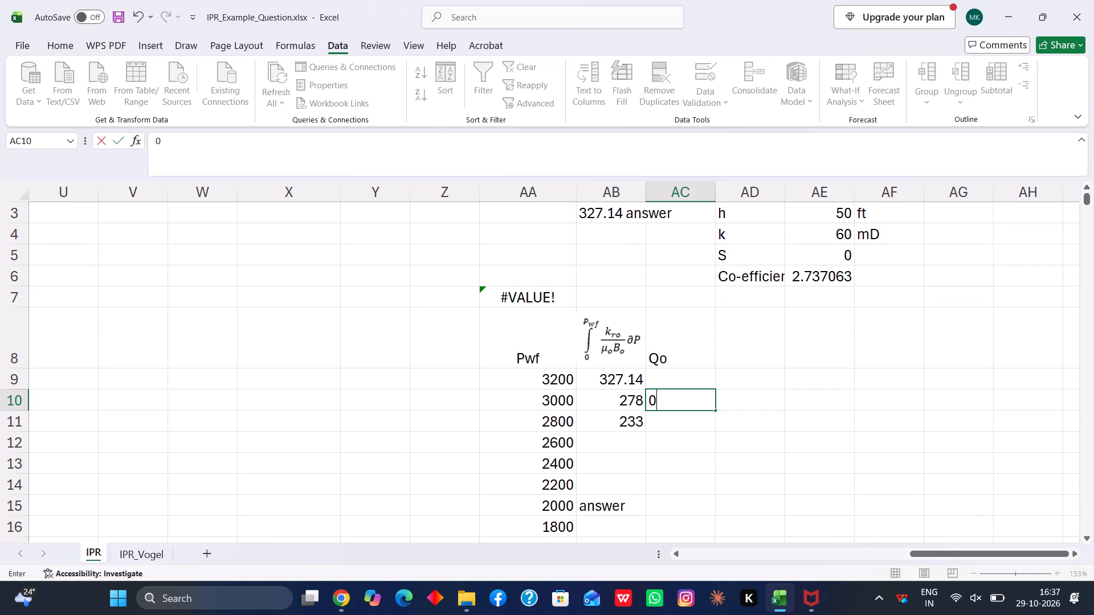
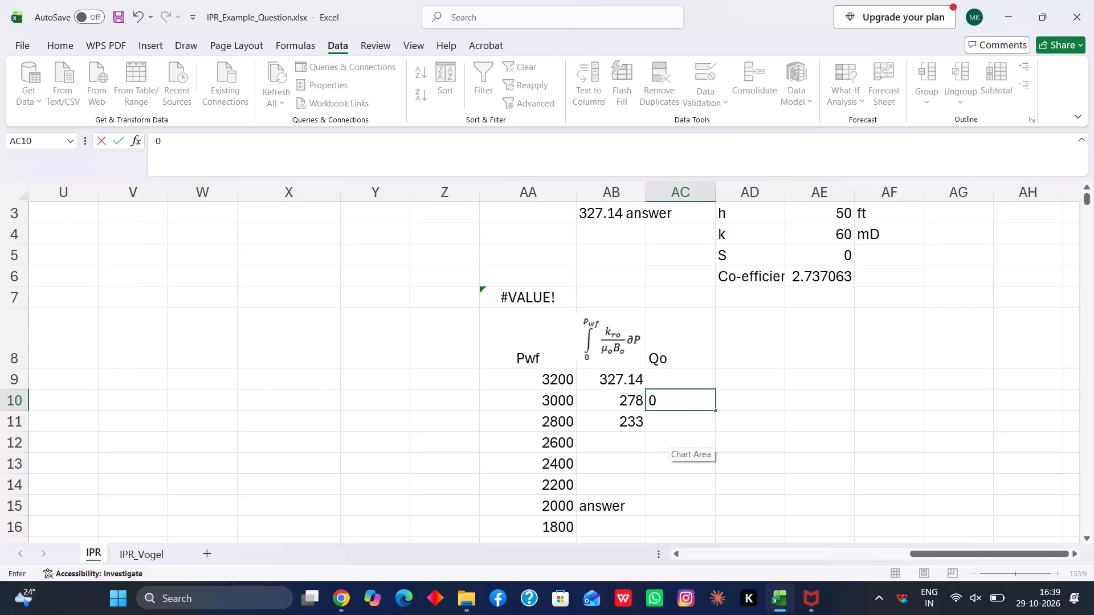
# Enter the Qo values 125 in AC11 for Pwf 2800 and 238 in AC13 for Pwf 2400.
pyautogui.click(666, 424)
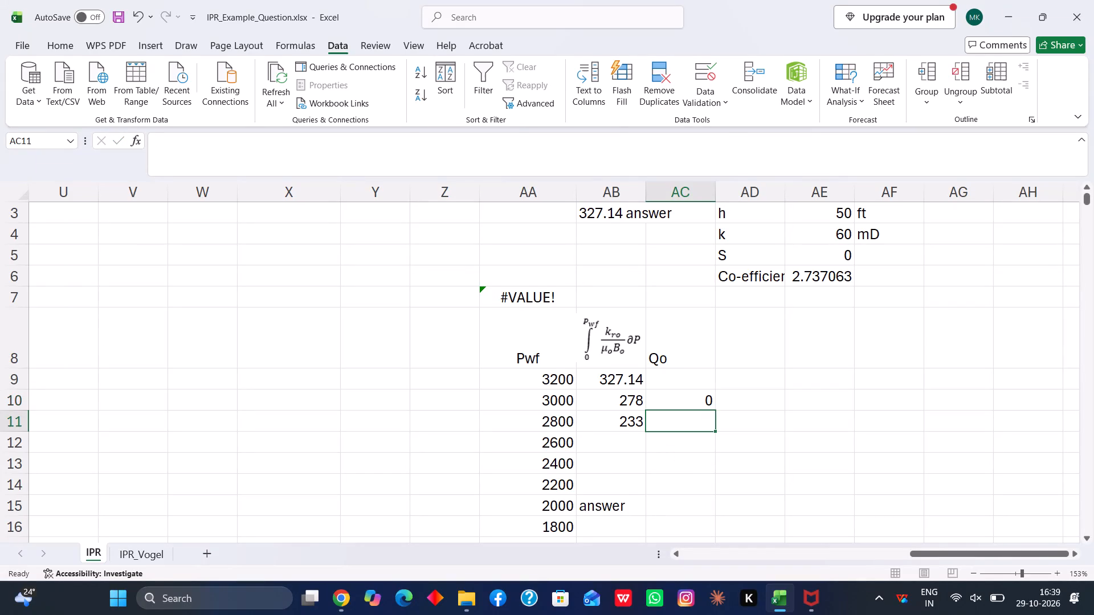
pyautogui.write('125')
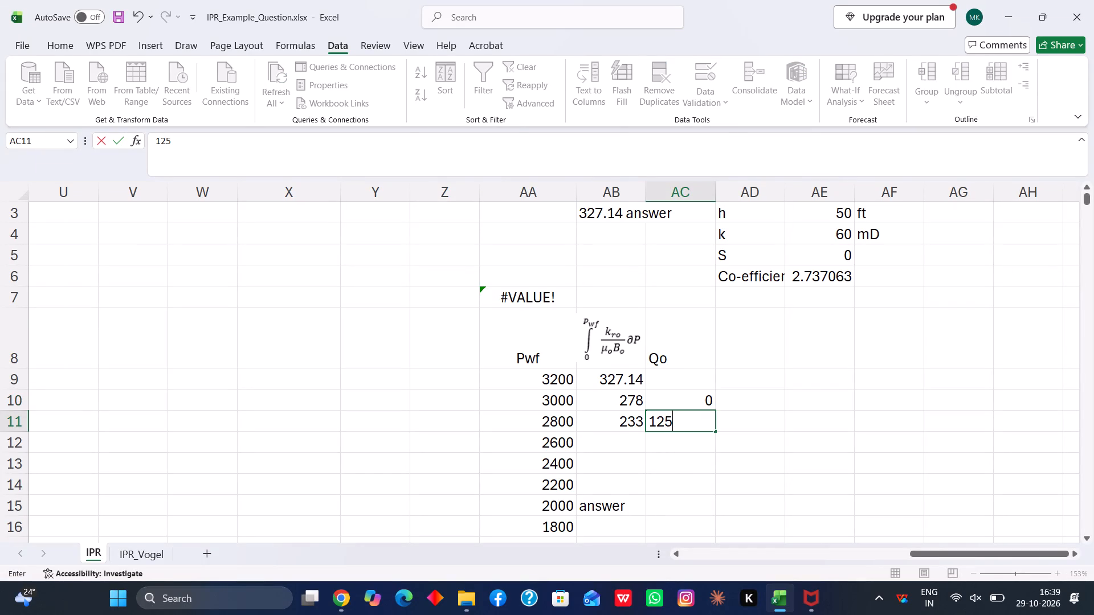
pyautogui.click(671, 454)
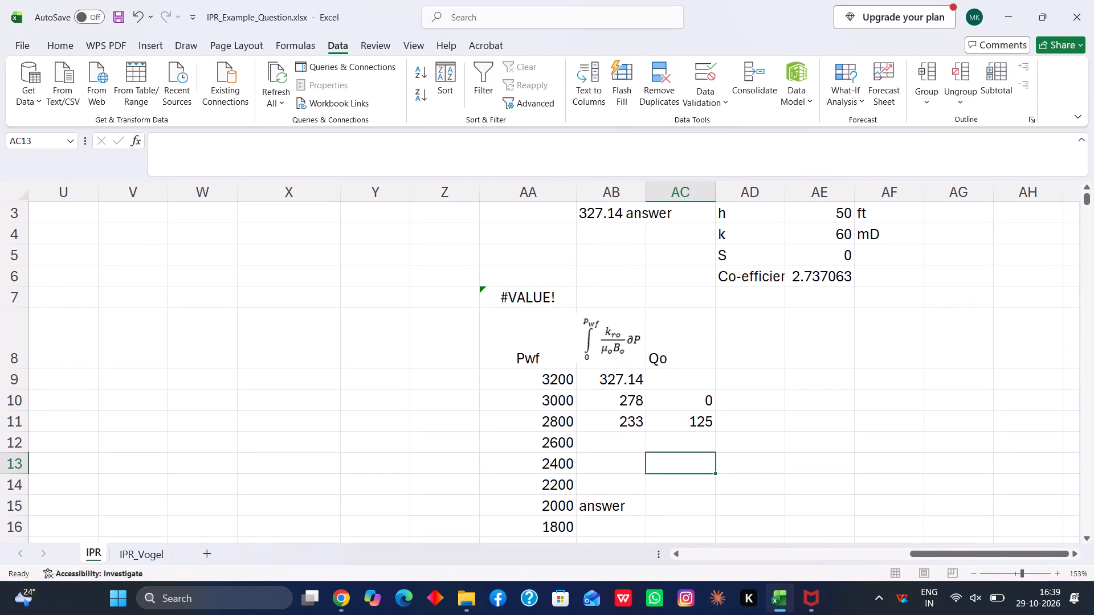
pyautogui.write('238')
pyautogui.scroll(-1, 671, 454)
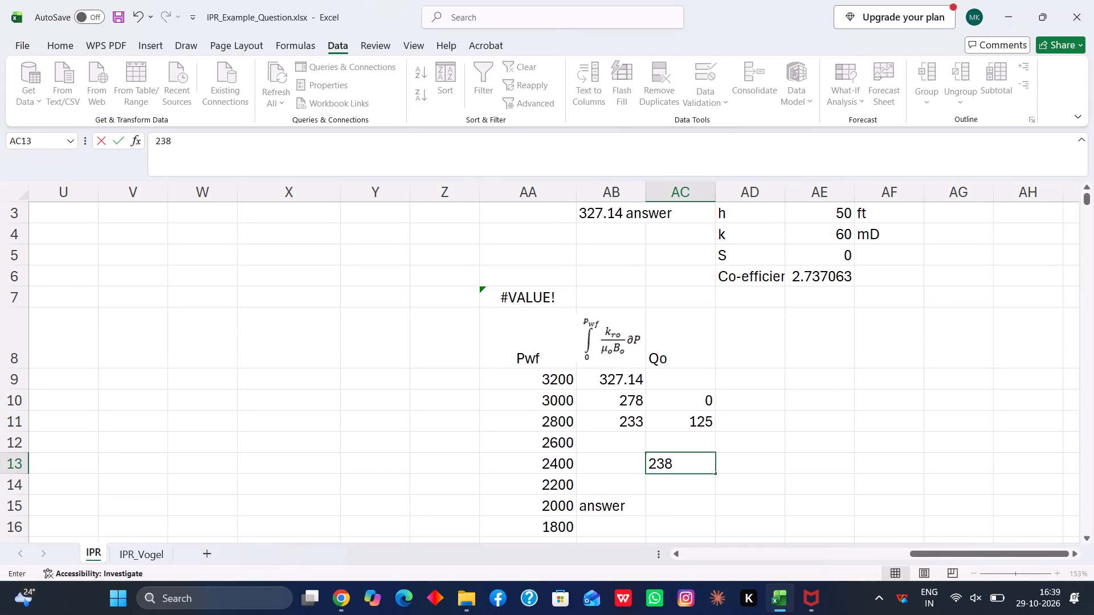
pyautogui.scroll(-1, 671, 454)
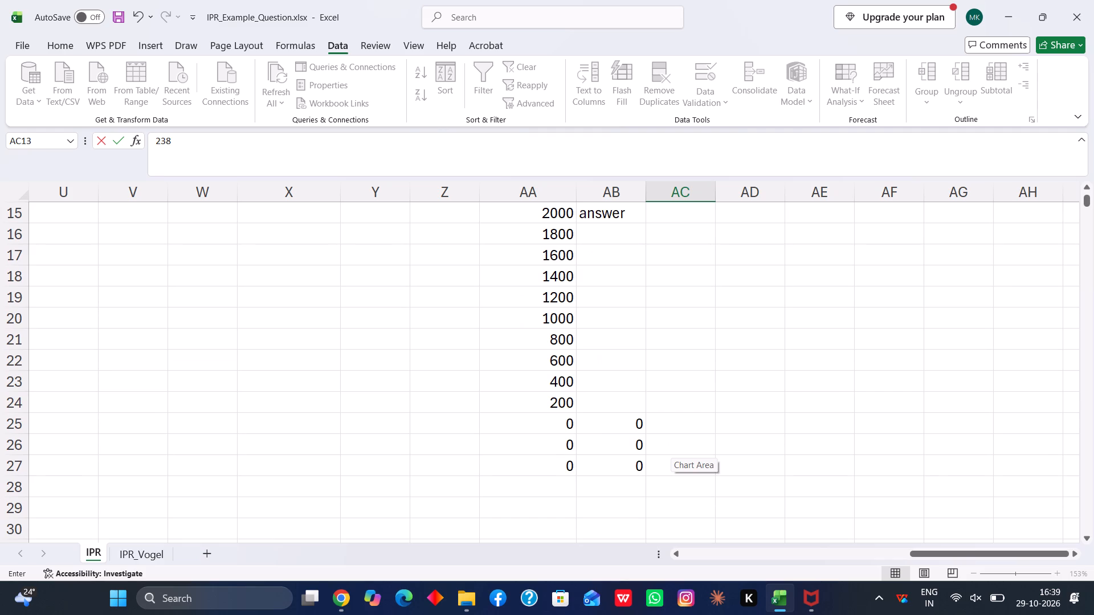
pyautogui.click(674, 427)
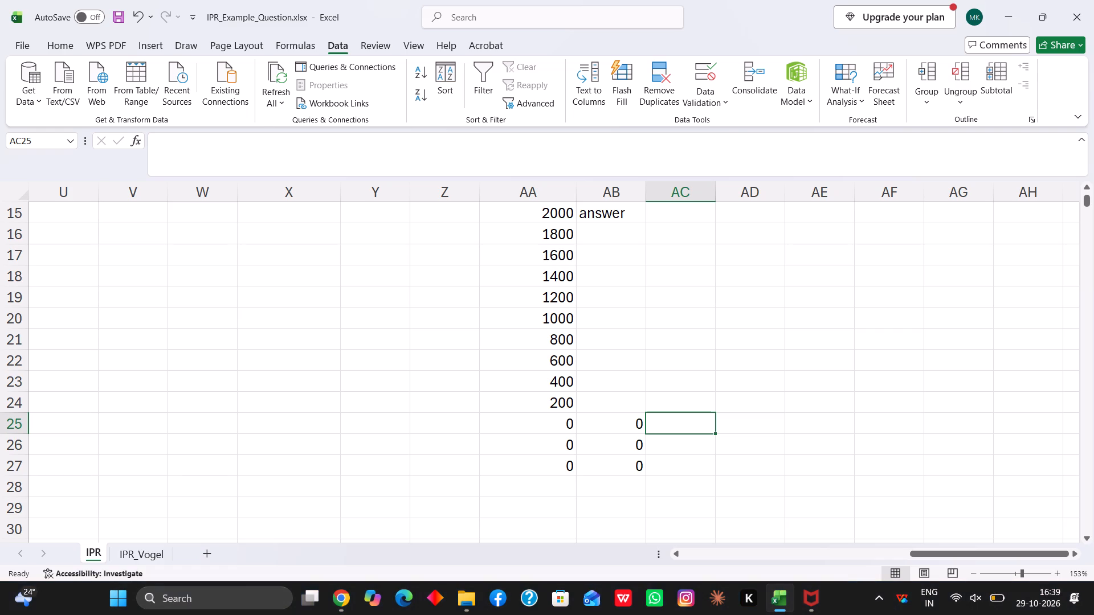
# Switch to the IPR_Vogel sheet and view its production test data and Pwf–Qo table.
pyautogui.scroll(5, 672, 423)
pyautogui.scroll(-4, 672, 423)
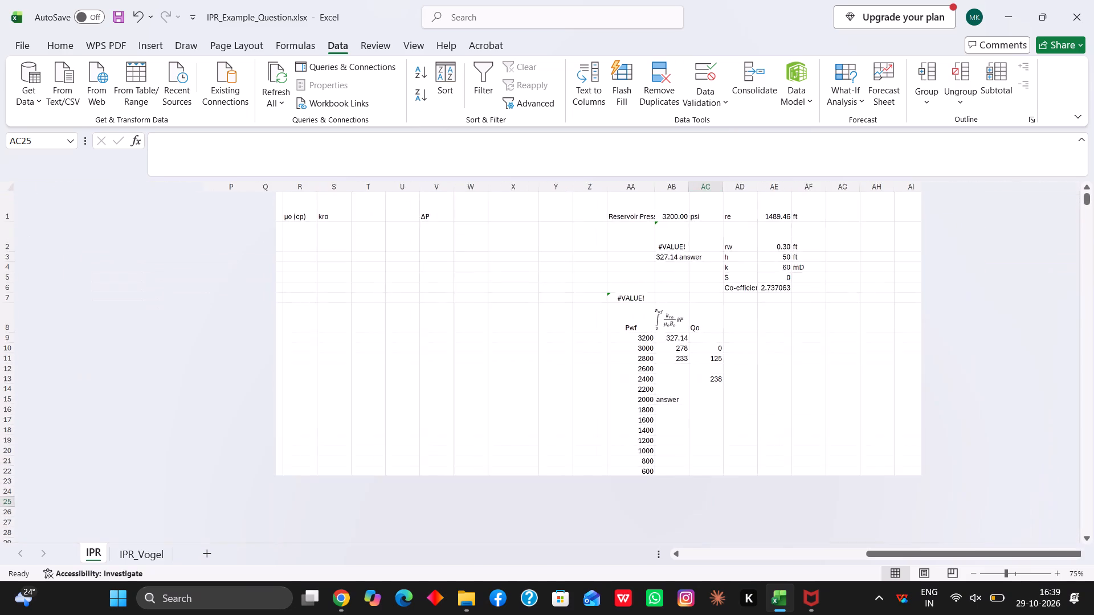
pyautogui.hscroll(5, 730, 402)
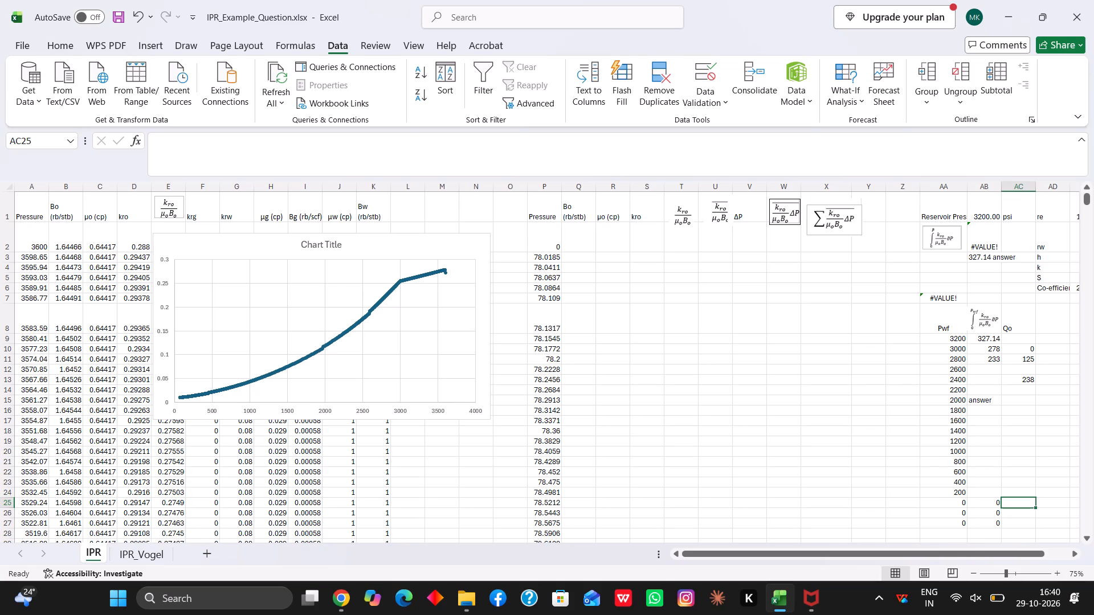
pyautogui.click(145, 558)
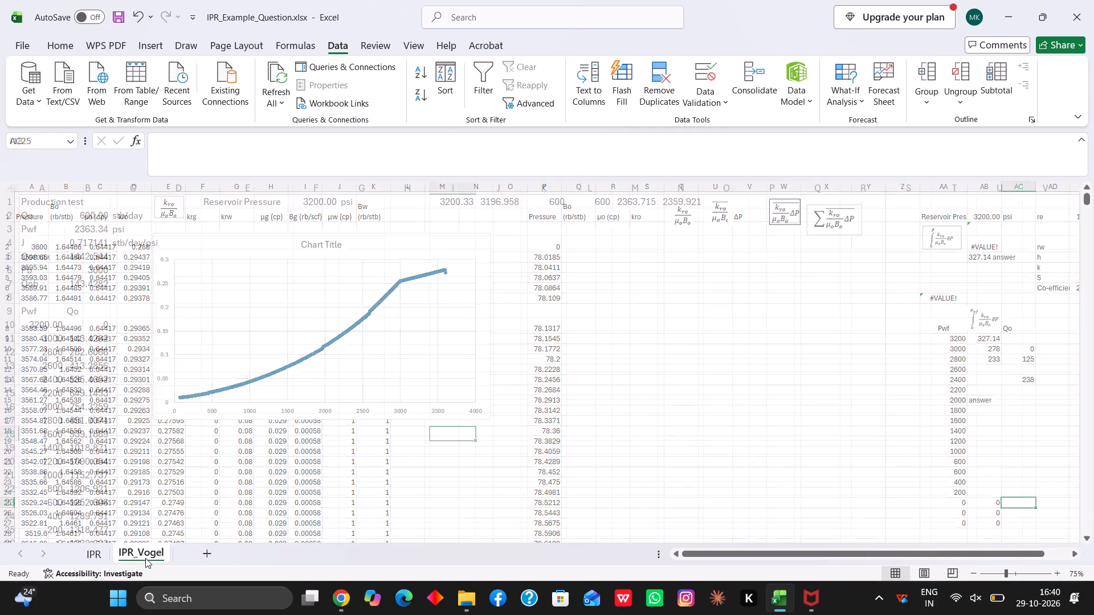
pyautogui.scroll(5, 137, 417)
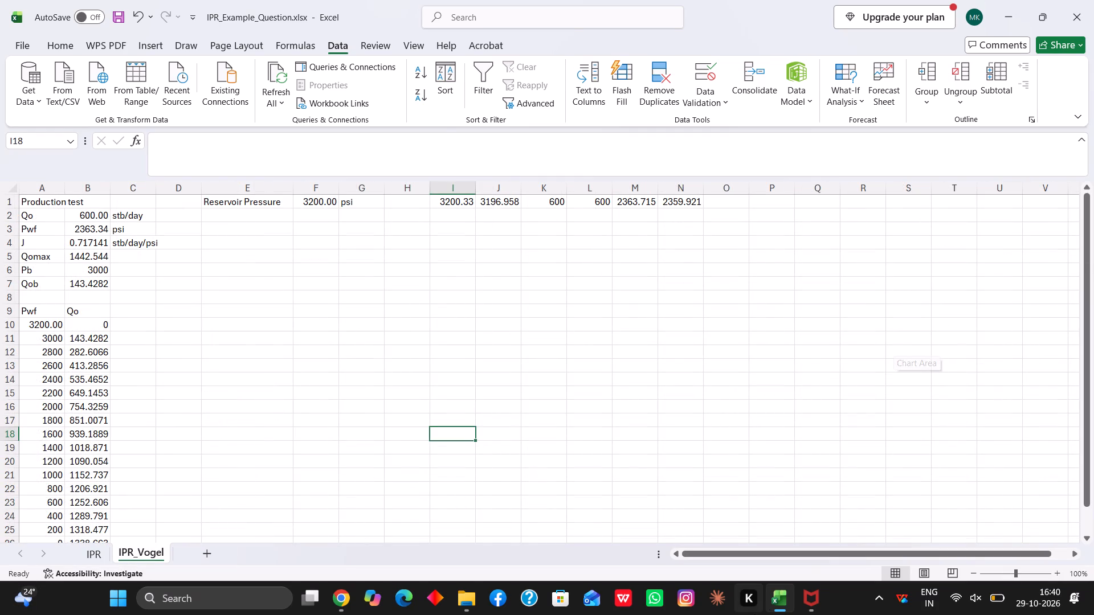
pyautogui.moveTo(717, 551); pyautogui.dragTo(689, 551)
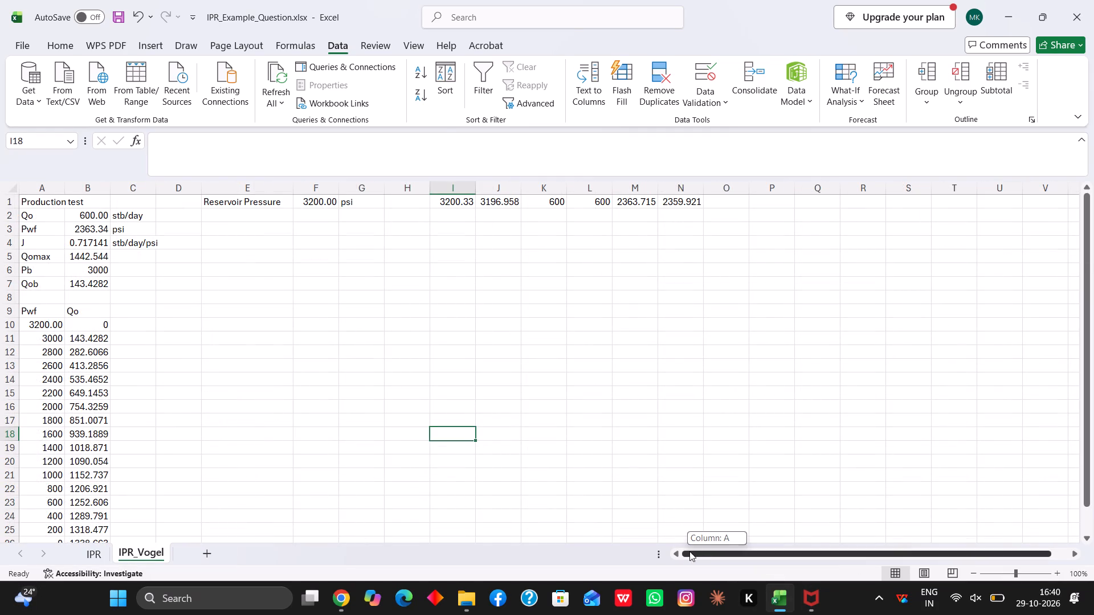
# Examine the reservoir pressure and the other row 1 values on the IPR_Vogel sheet, along with the area beside the Pwf–Qo table.
pyautogui.moveTo(689, 551); pyautogui.dragTo(658, 549)
pyautogui.scroll(7, 247, 353)
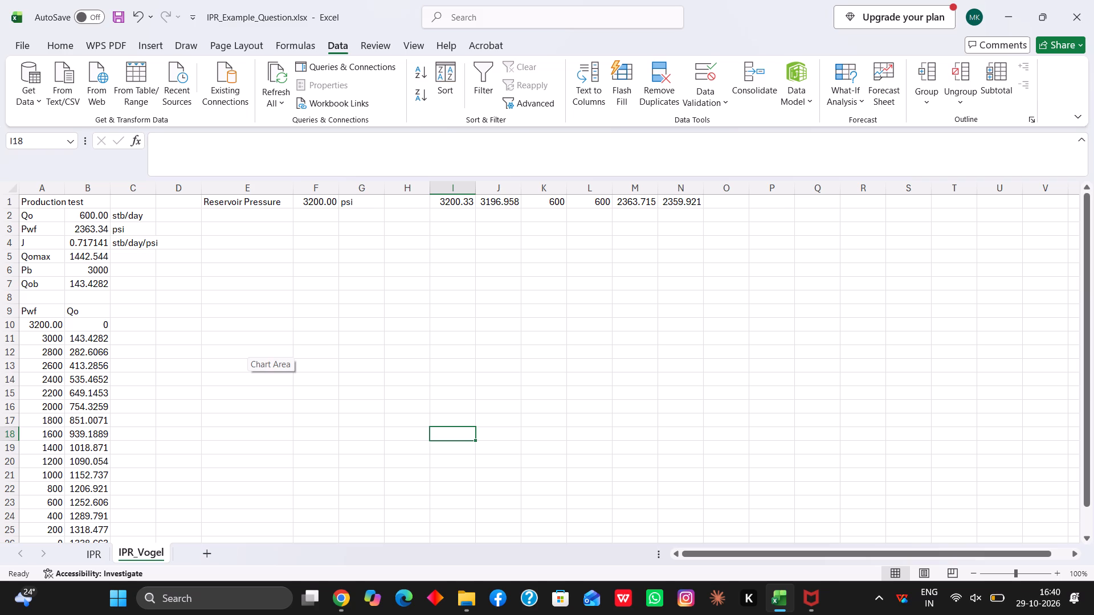
pyautogui.click(267, 215)
pyautogui.click(444, 218)
pyautogui.moveTo(552, 209); pyautogui.dragTo(559, 209)
pyautogui.click(662, 220)
pyautogui.moveTo(680, 230); pyautogui.dragTo(677, 239)
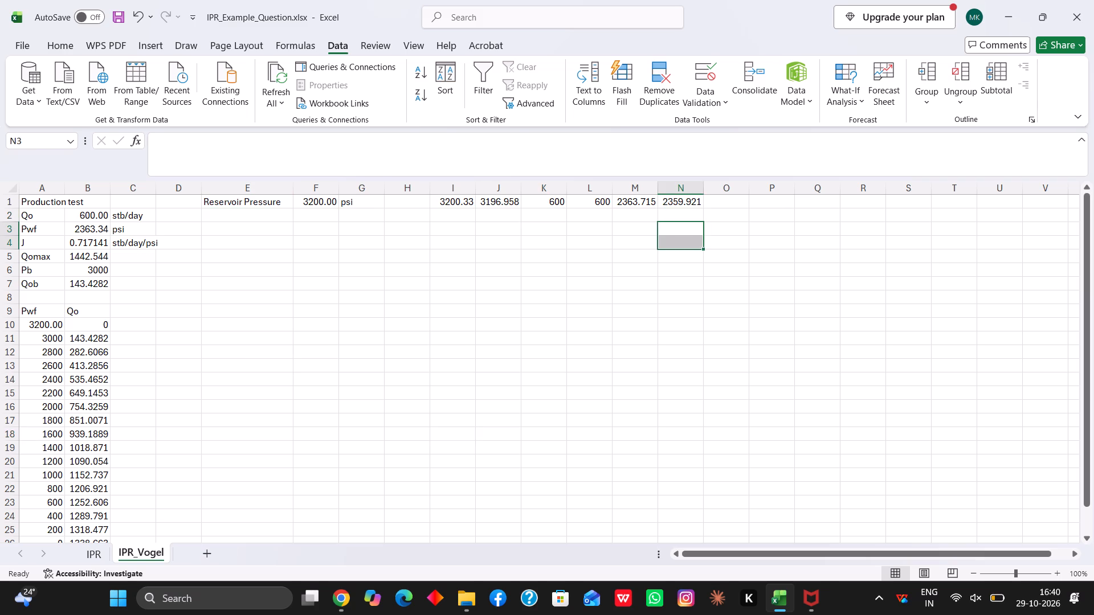
pyautogui.moveTo(340, 243); pyautogui.dragTo(1022, 503)
pyautogui.click(216, 320)
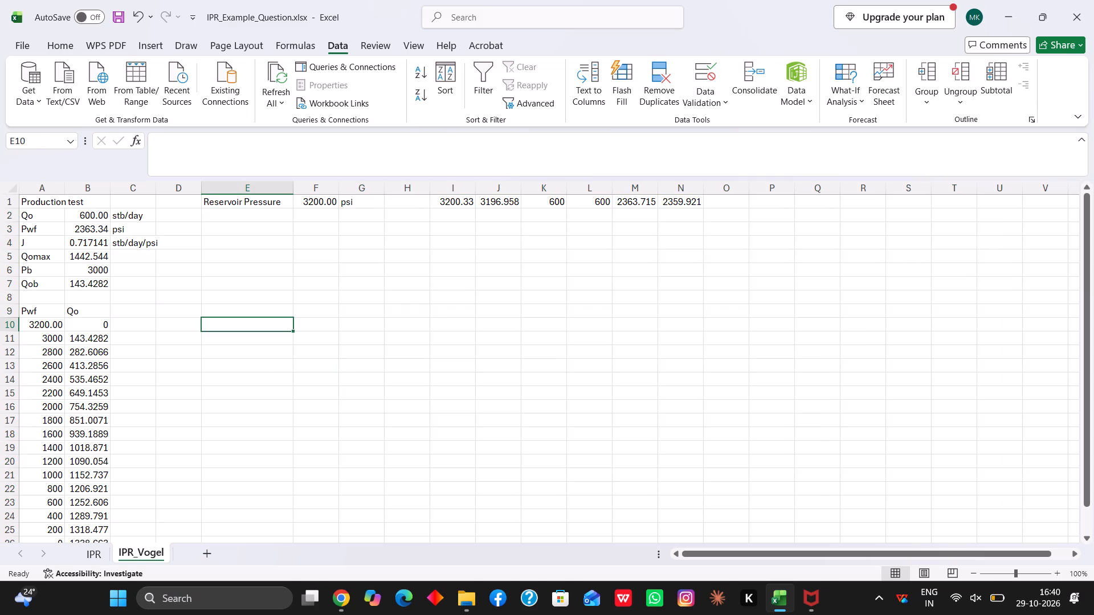
# Switch to the Sort Pressure Ascending conversation in Google Chrome.
pyautogui.hotkey('alt', 'Tab')
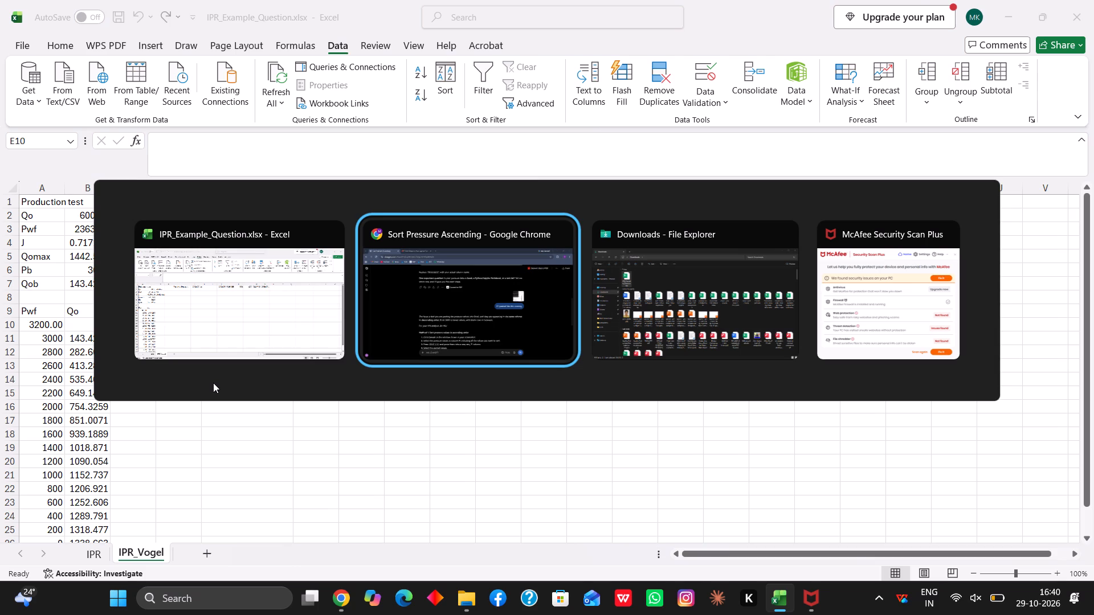